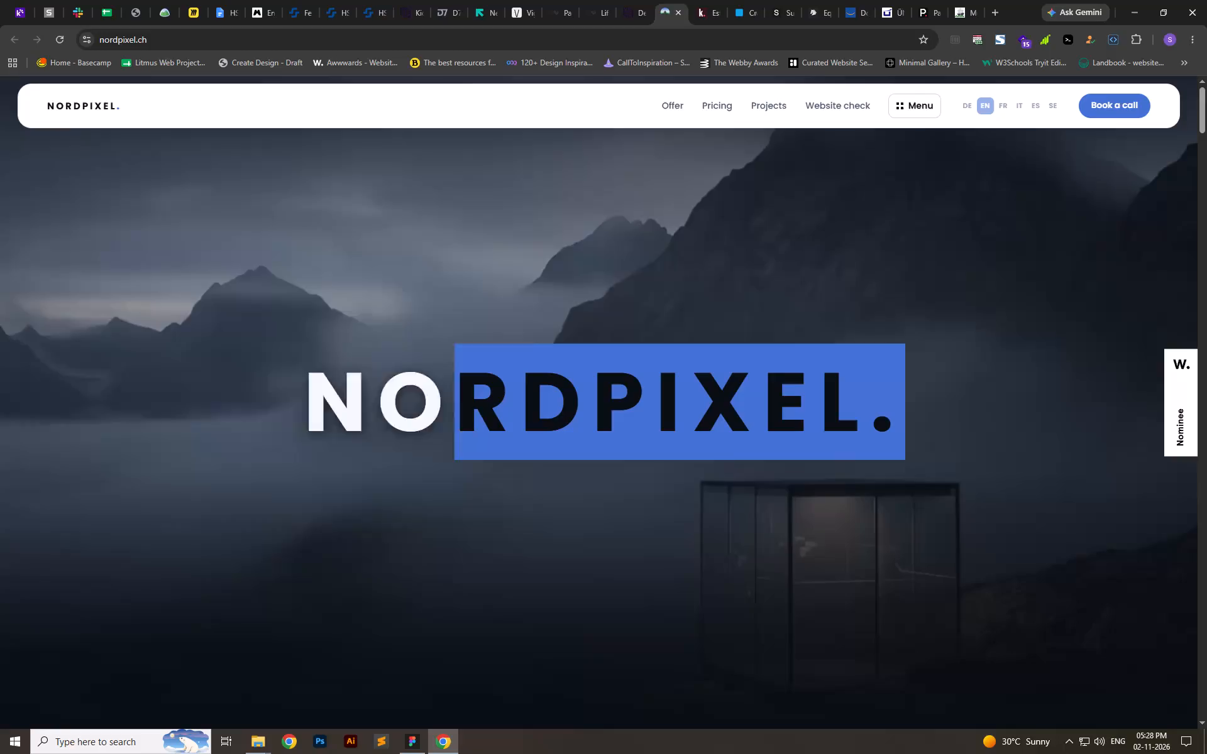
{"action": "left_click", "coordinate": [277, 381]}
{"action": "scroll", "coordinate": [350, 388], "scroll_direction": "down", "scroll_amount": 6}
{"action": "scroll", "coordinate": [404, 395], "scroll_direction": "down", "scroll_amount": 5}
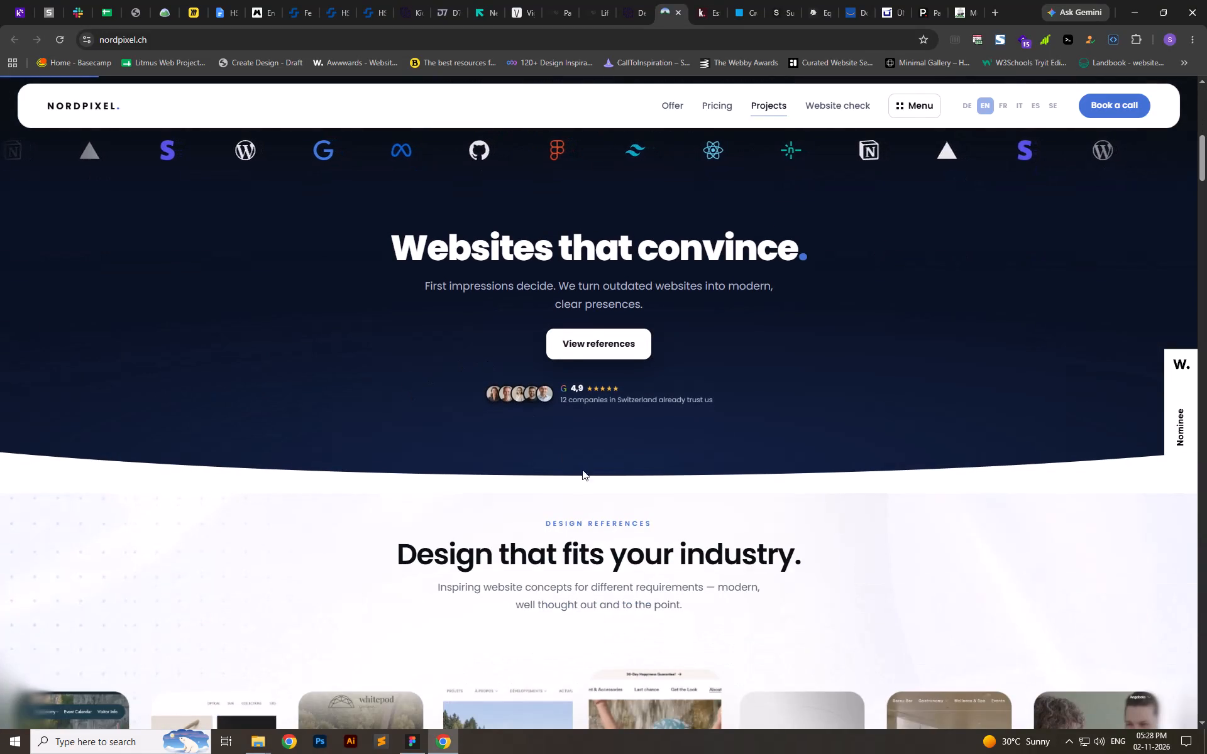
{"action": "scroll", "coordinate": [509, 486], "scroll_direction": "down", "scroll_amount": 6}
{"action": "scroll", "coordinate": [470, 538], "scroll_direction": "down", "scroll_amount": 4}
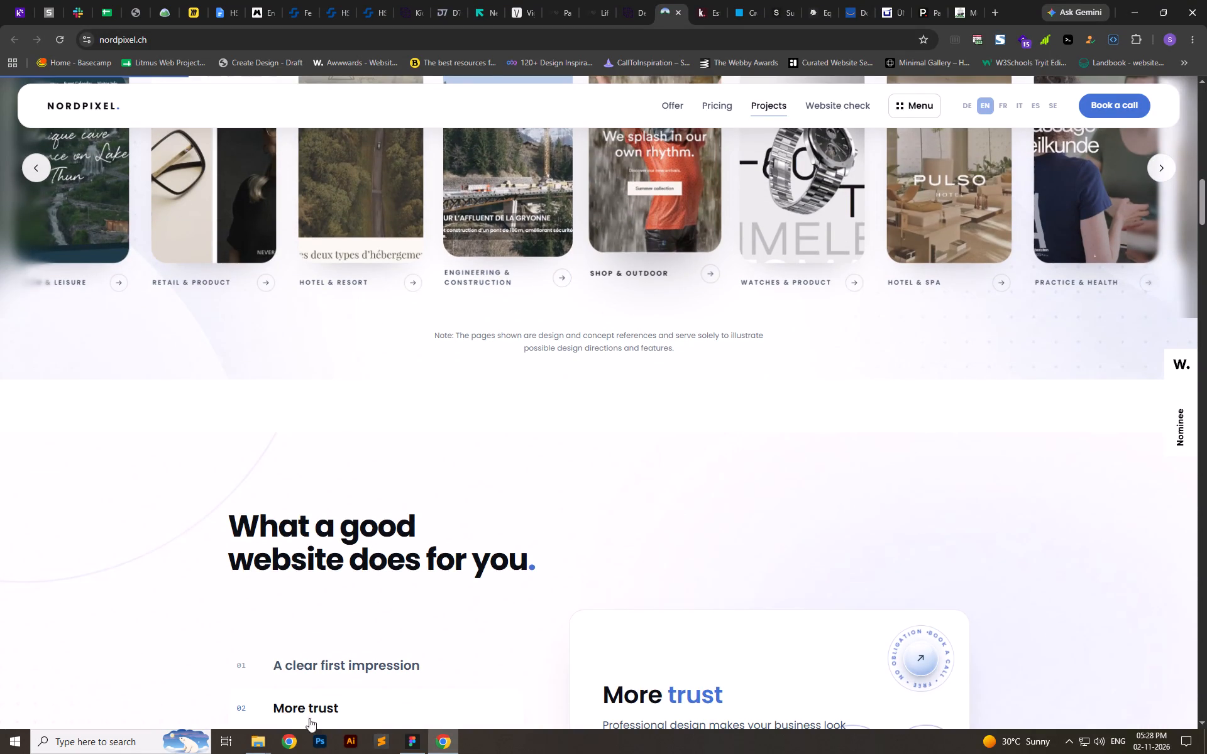
Switch to the HSB Website final Copy document and locate the industry-ready technology skills list under Homepage Changes.
{"action": "left_click", "coordinate": [212, 0]}
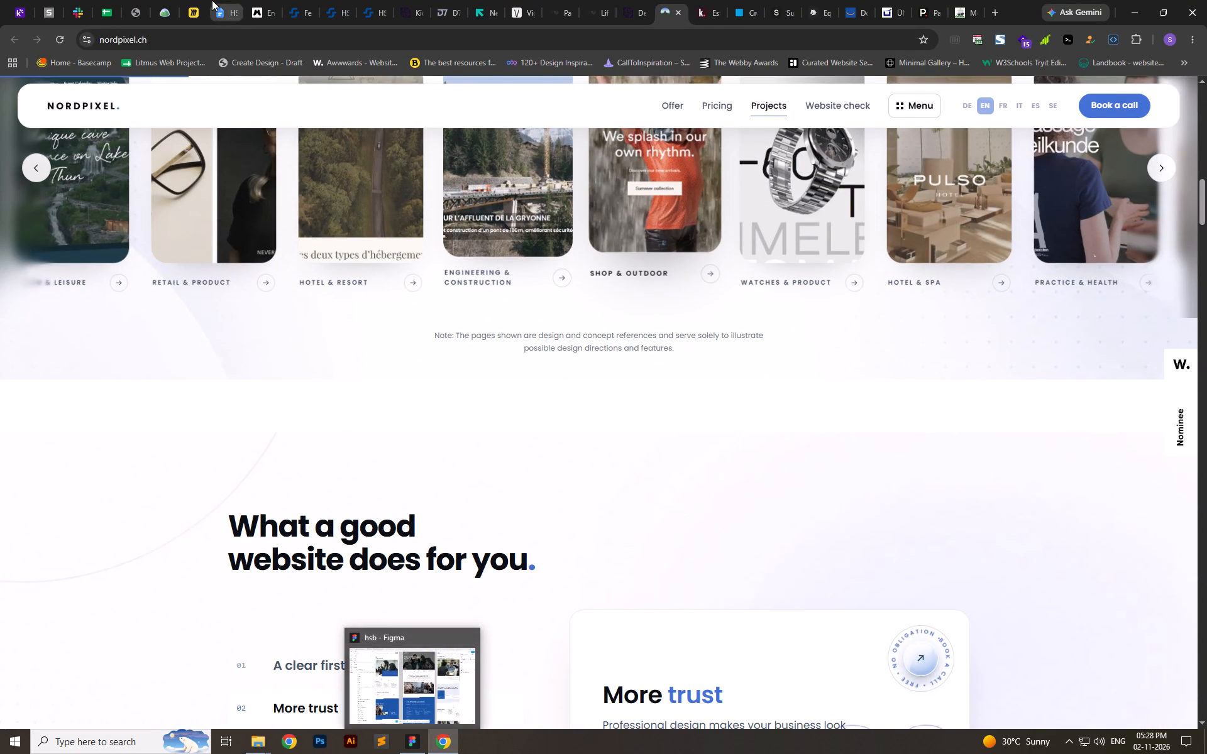
{"action": "scroll", "coordinate": [654, 427], "scroll_direction": "up", "scroll_amount": 20}
{"action": "scroll", "coordinate": [654, 427], "scroll_direction": "up", "scroll_amount": 20}
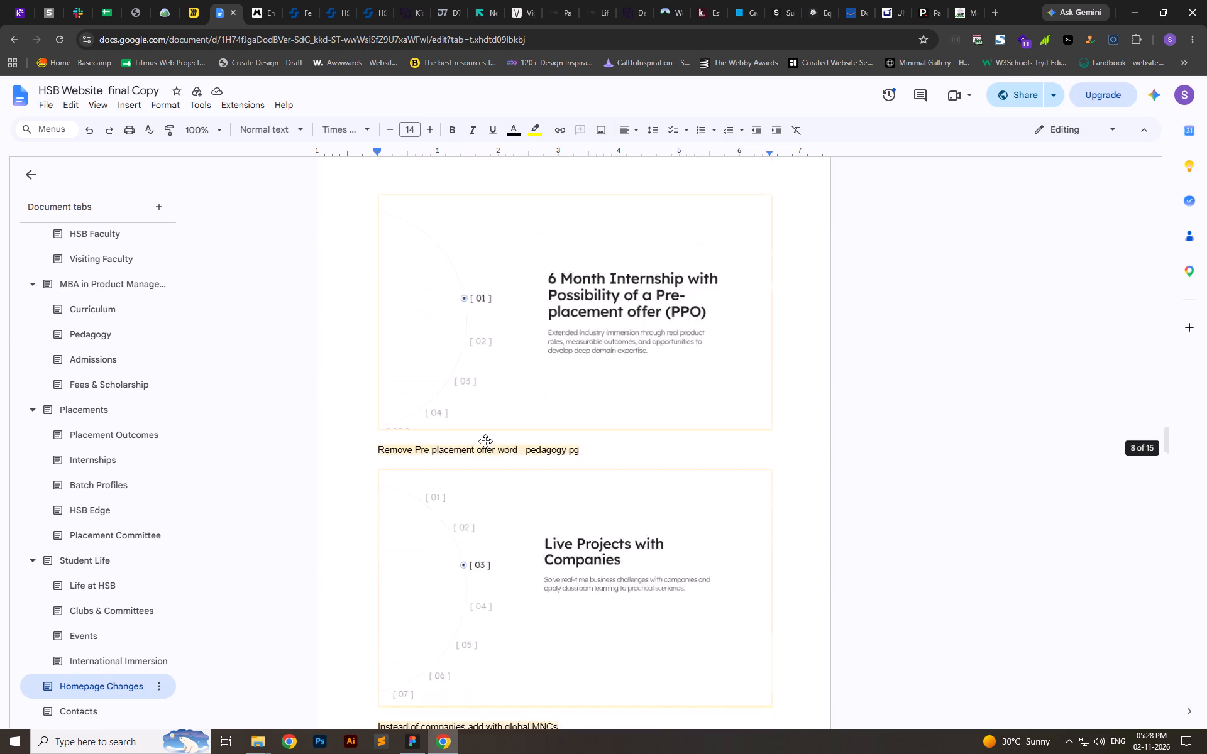
{"action": "scroll", "coordinate": [485, 441], "scroll_direction": "up", "scroll_amount": 20}
{"action": "scroll", "coordinate": [485, 441], "scroll_direction": "up", "scroll_amount": 10}
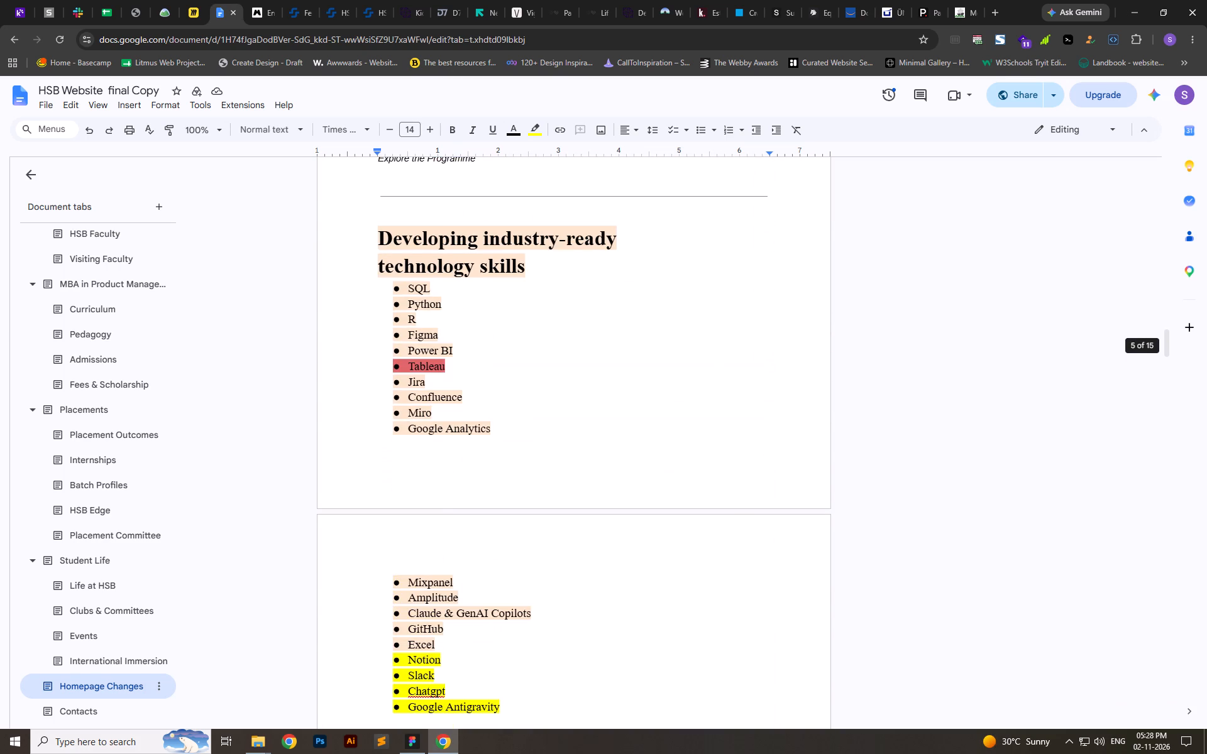
{"action": "scroll", "coordinate": [451, 603], "scroll_direction": "down", "scroll_amount": 1}
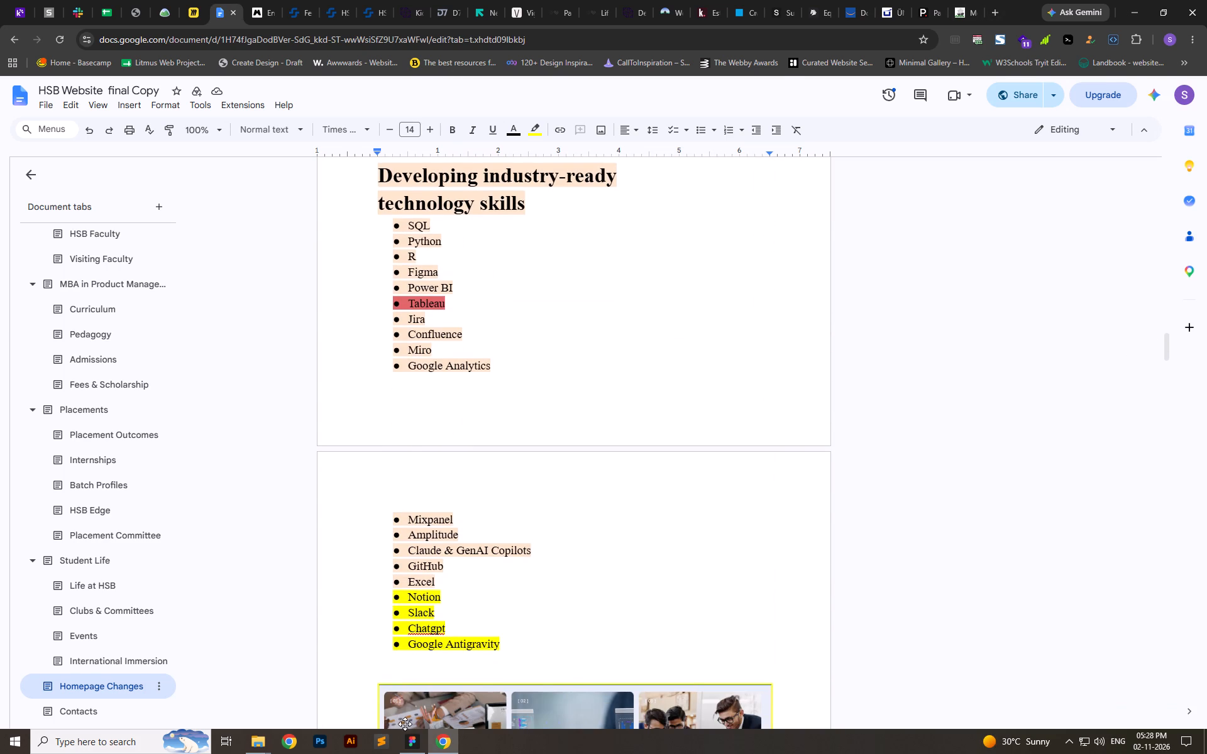
In Figma, duplicate the Amplitude logo card from homepage-1's technology skills section onto the empty canvas beside the frame.
{"action": "left_click", "coordinate": [407, 750]}
{"action": "scroll", "coordinate": [773, 302], "scroll_direction": "down", "scroll_amount": 12}
{"action": "scroll", "coordinate": [791, 291], "scroll_direction": "down", "scroll_amount": 6, "text": "ctrl"}
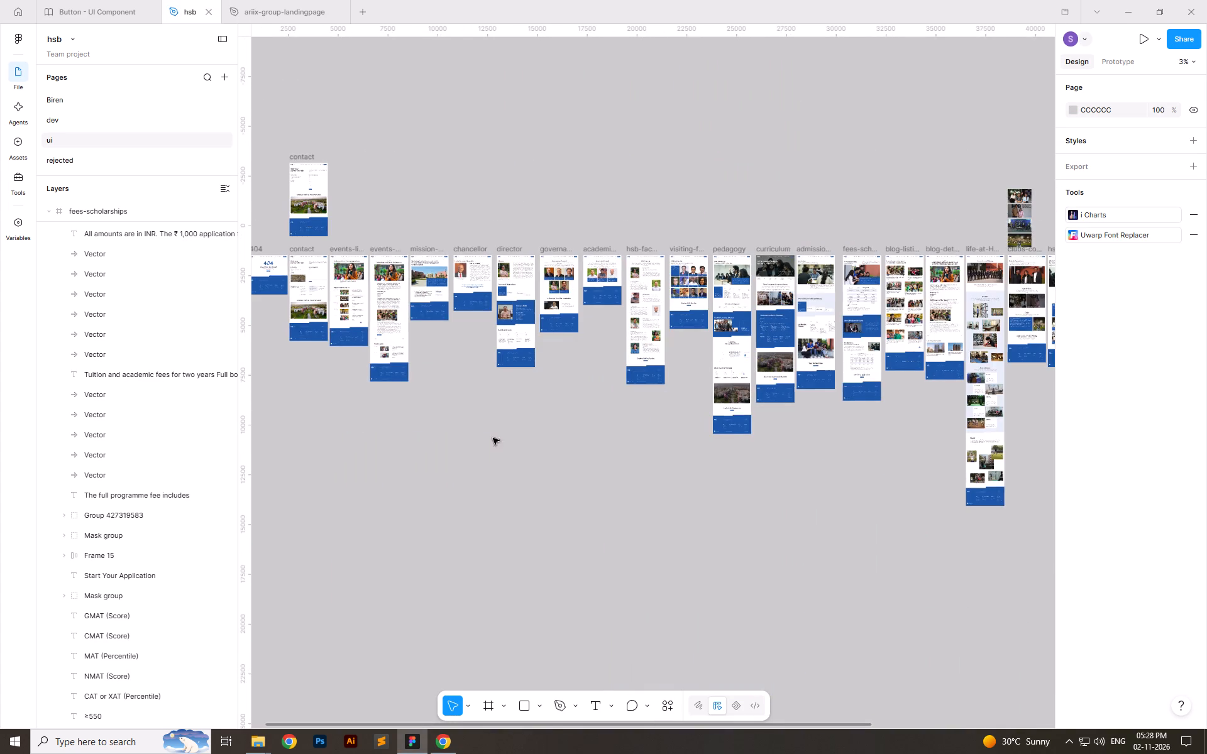
{"action": "key", "text": "space"}
{"action": "key", "text": "space"}
{"action": "key", "text": "space"}
{"action": "key", "text": "space"}
{"action": "key", "text": "space"}
{"action": "key", "text": "space"}
{"action": "key", "text": "space"}
{"action": "key", "text": "space"}
{"action": "key", "text": "space"}
{"action": "key", "text": "space"}
{"action": "key", "text": "space"}
{"action": "key", "text": "space"}
{"action": "key", "text": "space"}
{"action": "key", "text": "space"}
{"action": "key", "text": "space"}
{"action": "key", "text": "space"}
{"action": "key", "text": "space"}
{"action": "left_click_drag", "start_coordinate": [383, 438], "coordinate": [844, 418]}
{"action": "scroll", "coordinate": [649, 435], "scroll_direction": "up", "scroll_amount": 7, "text": "ctrl"}
{"action": "scroll", "coordinate": [760, 498], "scroll_direction": "up", "scroll_amount": 6, "text": "ctrl"}
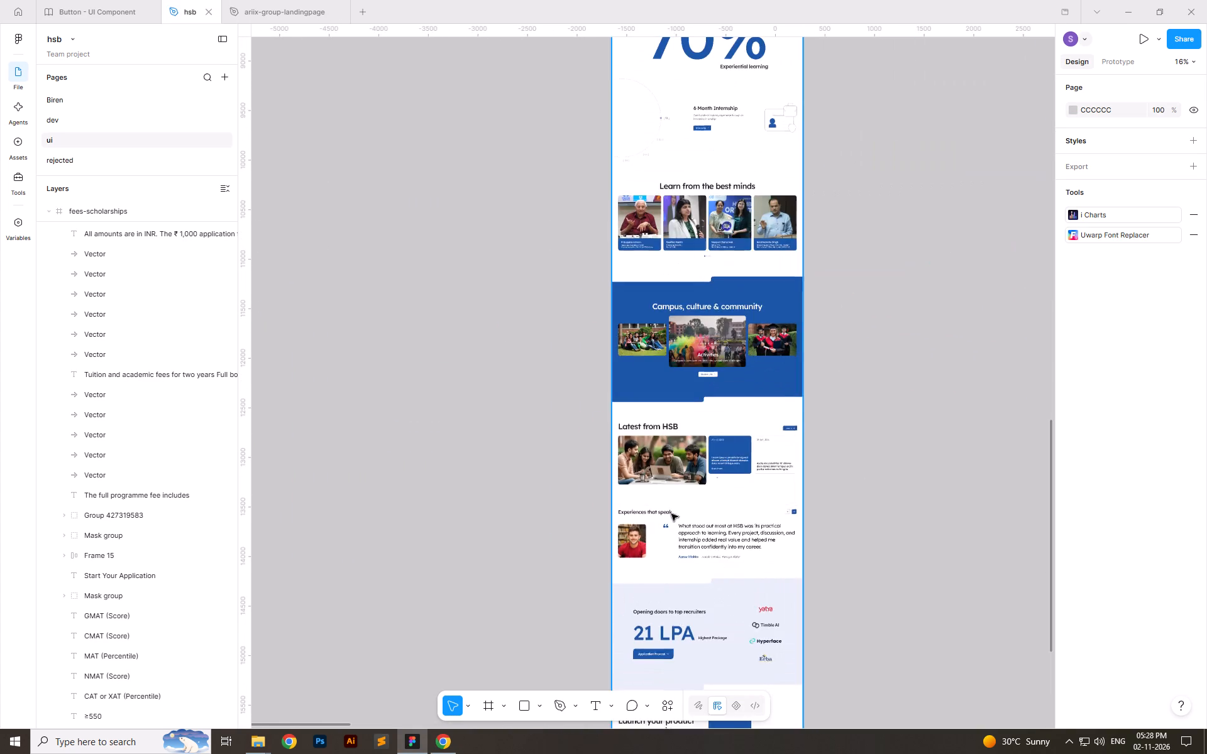
{"action": "scroll", "coordinate": [638, 244], "scroll_direction": "down", "scroll_amount": 5, "text": "ctrl"}
{"action": "scroll", "coordinate": [496, 418], "scroll_direction": "down", "scroll_amount": 6, "text": "ctrl"}
{"action": "scroll", "coordinate": [554, 127], "scroll_direction": "up", "scroll_amount": 7, "text": "ctrl"}
{"action": "scroll", "coordinate": [582, 201], "scroll_direction": "down", "scroll_amount": 1, "text": "ctrl"}
{"action": "scroll", "coordinate": [551, 444], "scroll_direction": "up", "scroll_amount": 2, "text": "ctrl"}
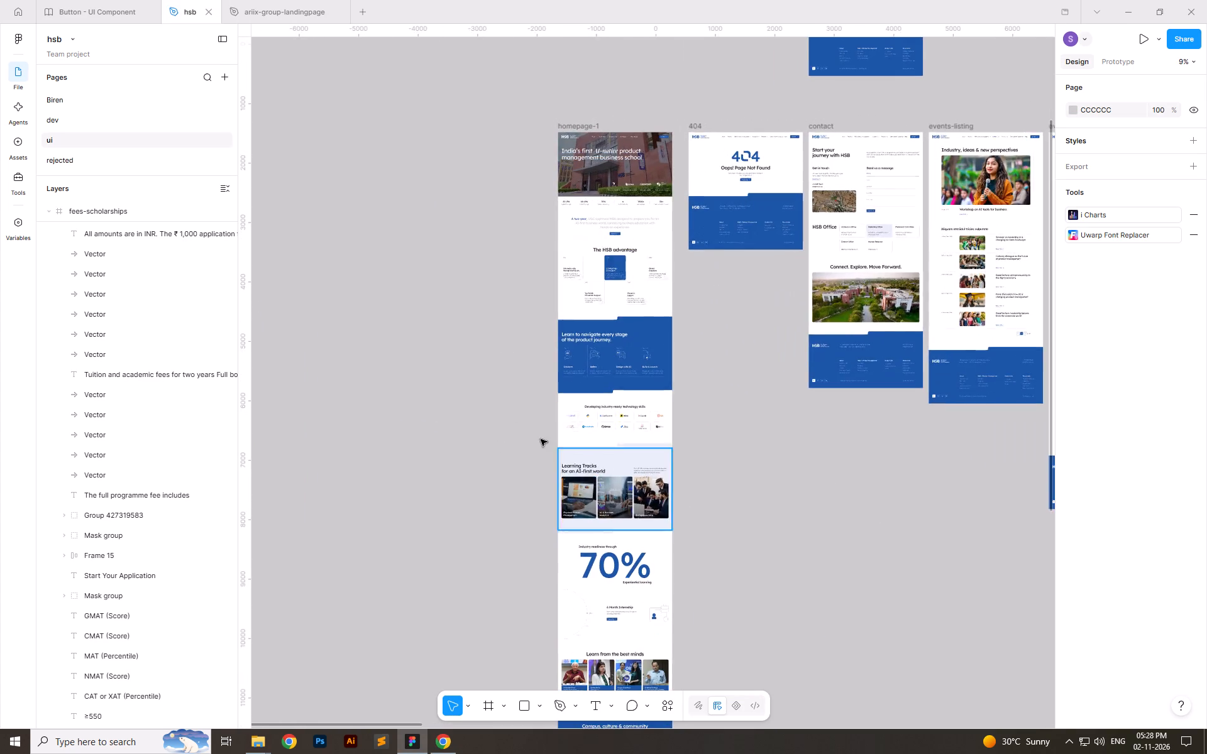
{"action": "scroll", "coordinate": [541, 439], "scroll_direction": "up", "scroll_amount": 18, "text": "ctrl"}
{"action": "scroll", "coordinate": [492, 492], "scroll_direction": "down", "scroll_amount": 6, "text": "ctrl"}
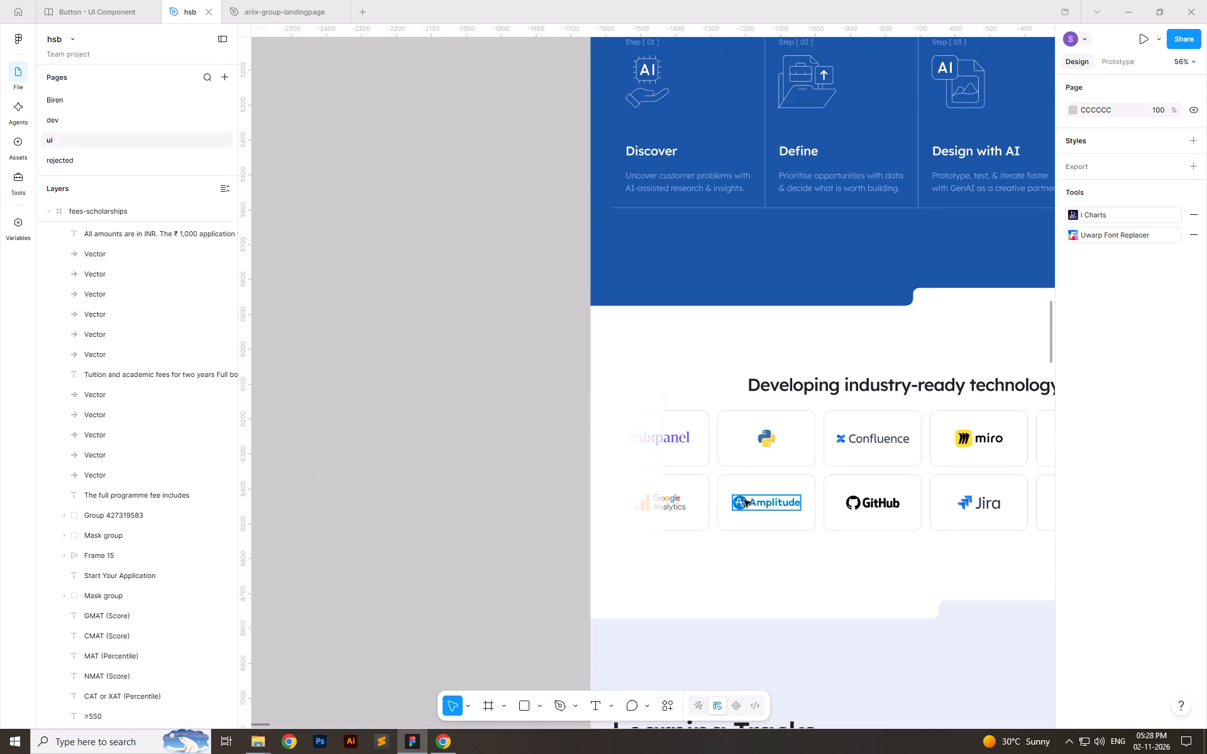
{"action": "left_click", "coordinate": [754, 522]}
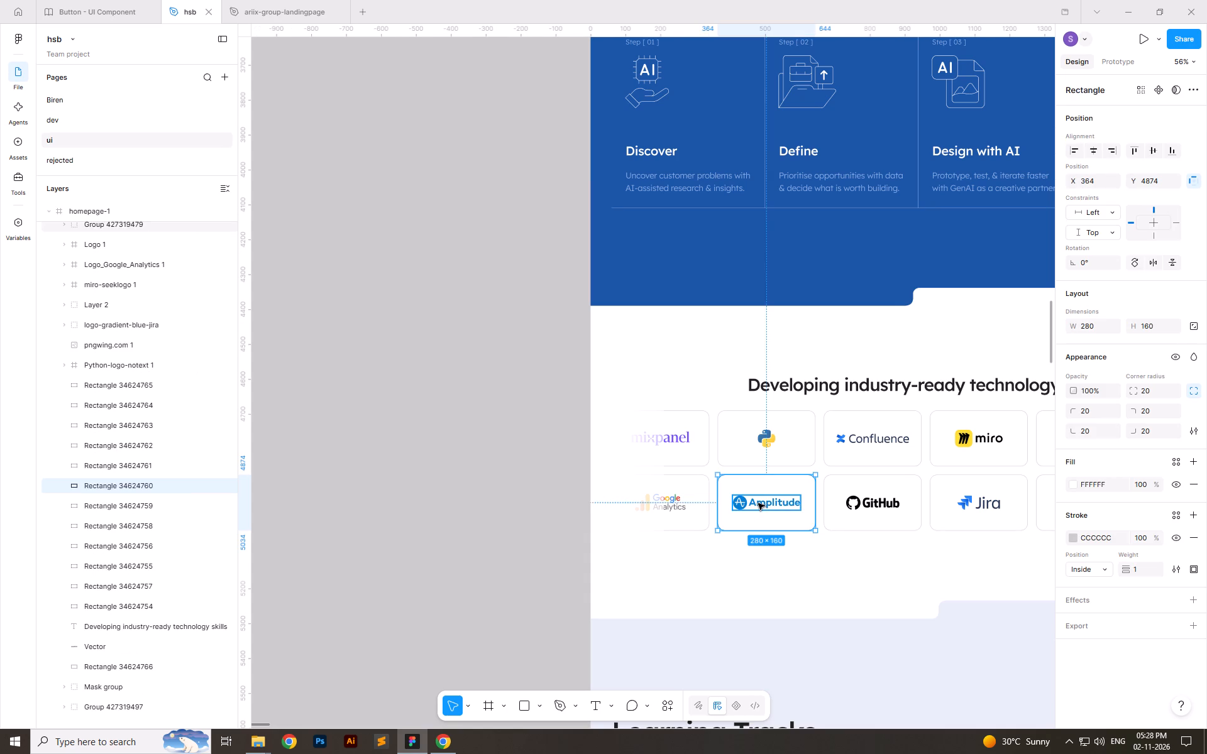
{"action": "left_click", "coordinate": [758, 503], "text": "shift"}
{"action": "left_click_drag", "start_coordinate": [764, 505], "coordinate": [412, 515], "text": "alt+shift"}
{"action": "left_click", "coordinate": [403, 566]}
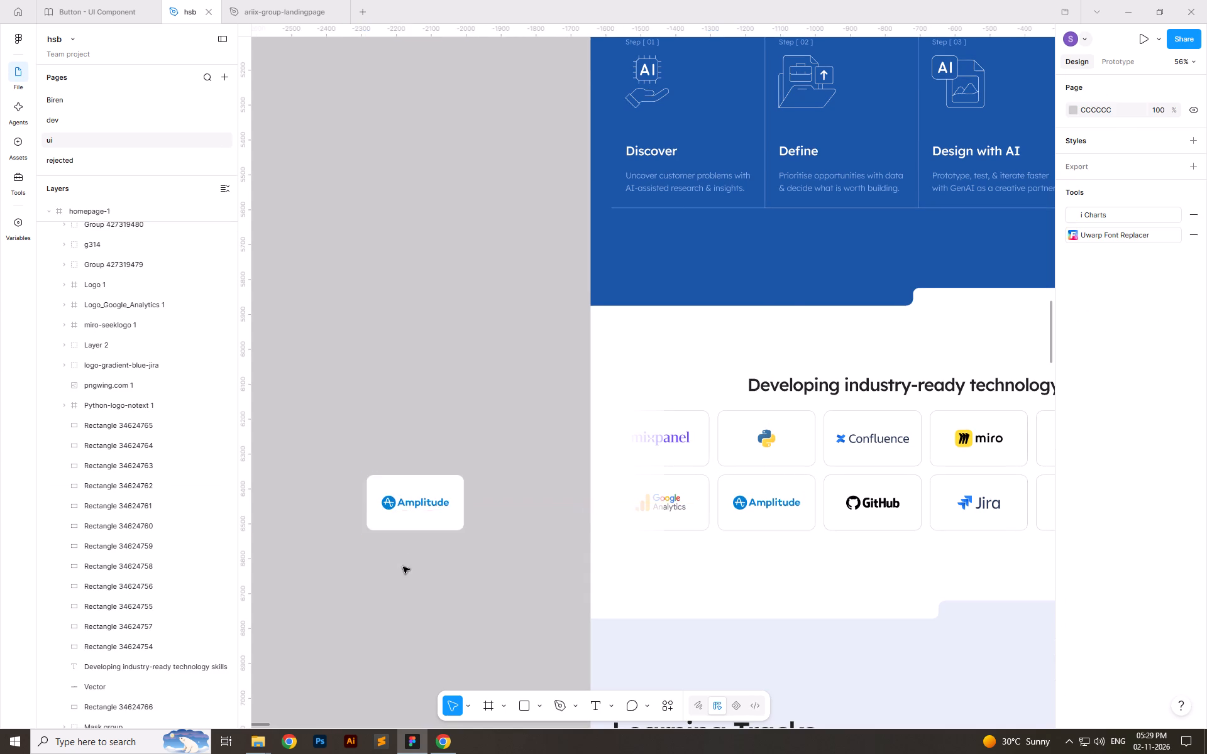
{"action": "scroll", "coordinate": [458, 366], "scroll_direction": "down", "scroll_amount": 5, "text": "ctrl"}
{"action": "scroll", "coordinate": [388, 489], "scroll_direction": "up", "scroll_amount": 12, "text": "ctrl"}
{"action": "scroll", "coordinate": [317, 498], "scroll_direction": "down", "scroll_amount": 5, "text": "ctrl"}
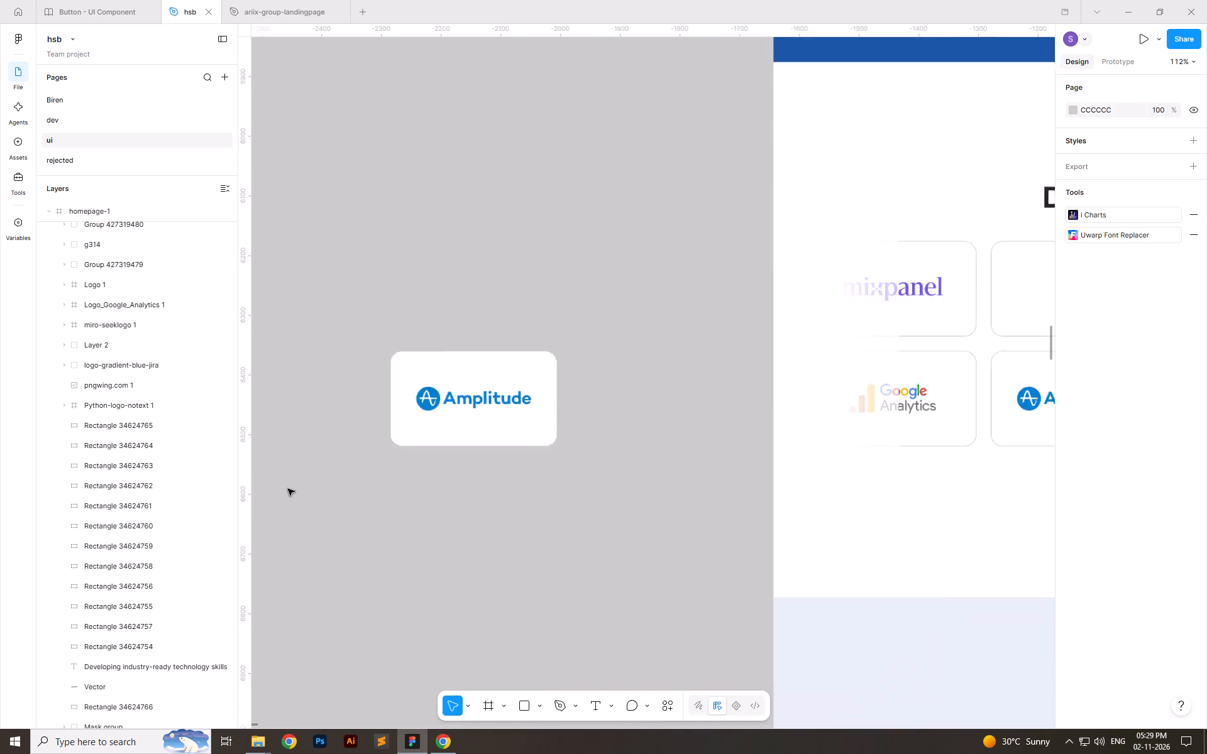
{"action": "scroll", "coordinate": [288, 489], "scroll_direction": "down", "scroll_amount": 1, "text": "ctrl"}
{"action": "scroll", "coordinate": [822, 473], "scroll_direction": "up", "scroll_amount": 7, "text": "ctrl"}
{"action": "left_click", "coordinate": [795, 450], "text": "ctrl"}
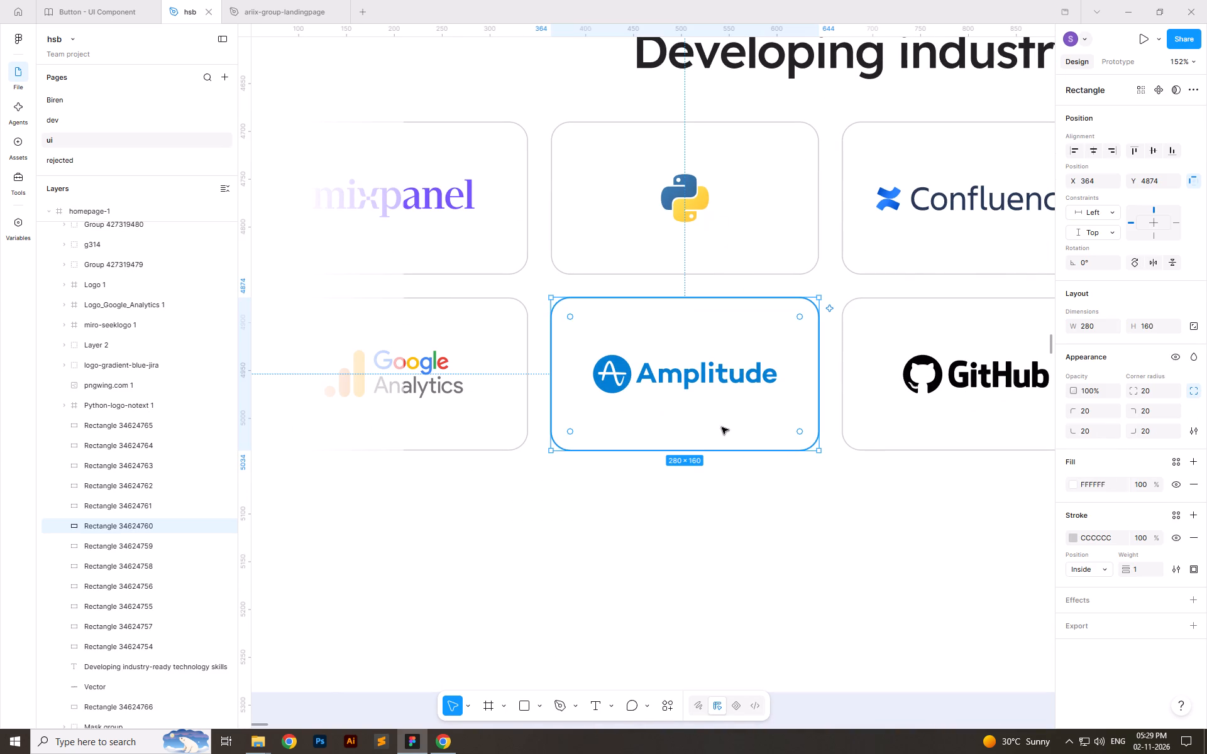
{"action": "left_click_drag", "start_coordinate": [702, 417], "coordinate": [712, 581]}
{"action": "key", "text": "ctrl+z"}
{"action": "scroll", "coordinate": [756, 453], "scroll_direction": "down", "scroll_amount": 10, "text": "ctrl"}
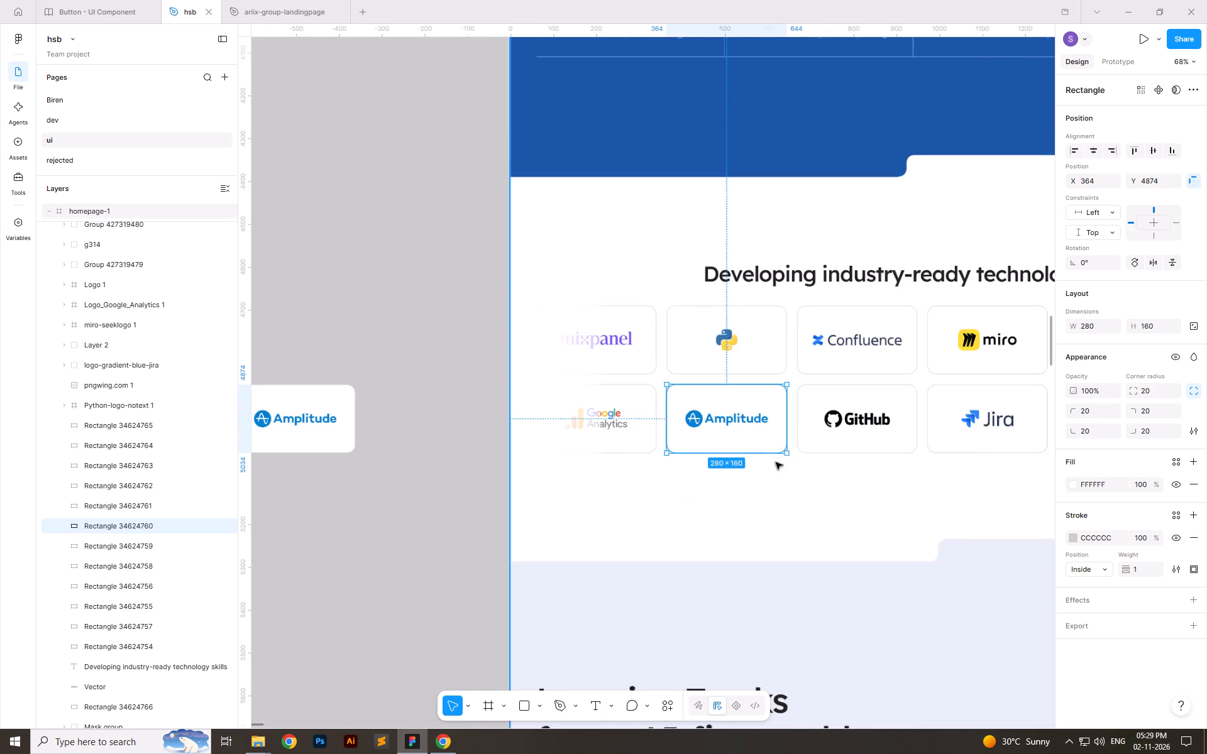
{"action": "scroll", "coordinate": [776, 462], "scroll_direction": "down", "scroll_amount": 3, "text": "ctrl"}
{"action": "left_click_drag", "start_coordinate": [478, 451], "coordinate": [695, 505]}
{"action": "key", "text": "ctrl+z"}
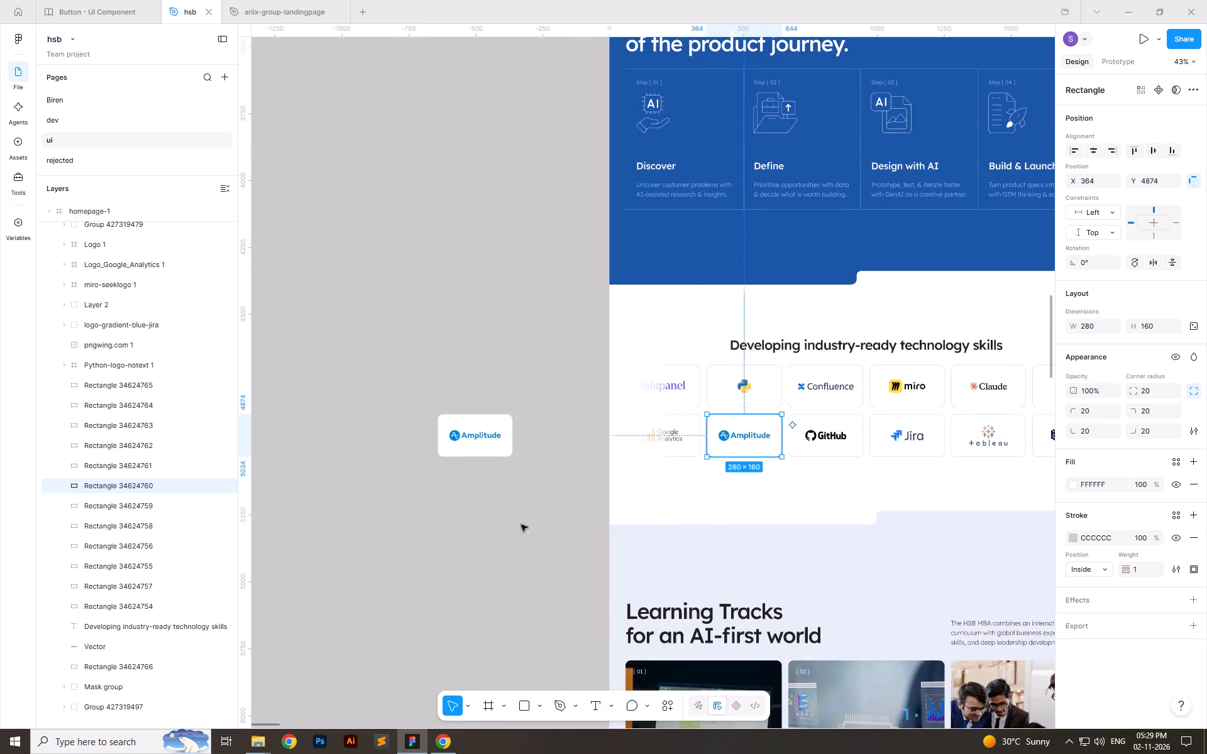
Check the Amplitude logo's size and spacing inside the duplicated card.
{"action": "left_click", "coordinate": [497, 526]}
{"action": "scroll", "coordinate": [426, 435], "scroll_direction": "up", "scroll_amount": 6, "text": "ctrl"}
{"action": "left_click", "coordinate": [541, 434]}
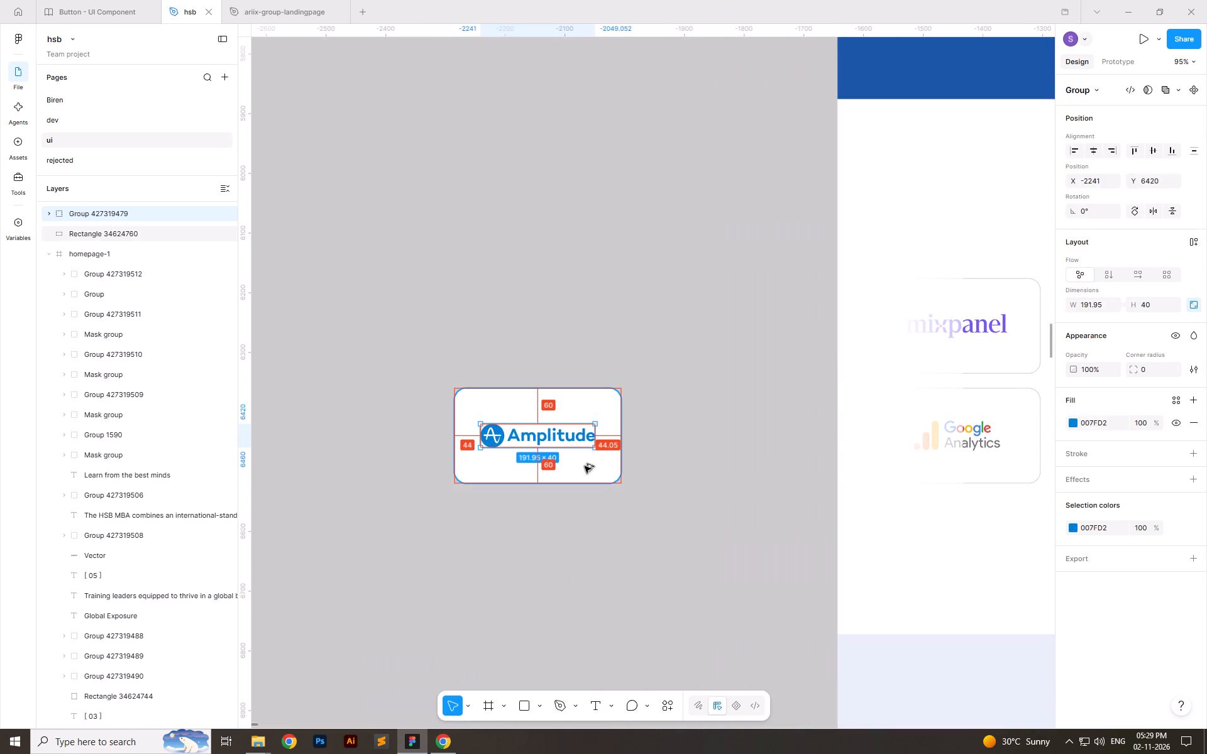
{"action": "left_click", "coordinate": [645, 462]}
Copy the skill name Notion from the browser document and search the web for "Notion svg" in a new tab.
{"action": "key", "text": "alt+Tab"}
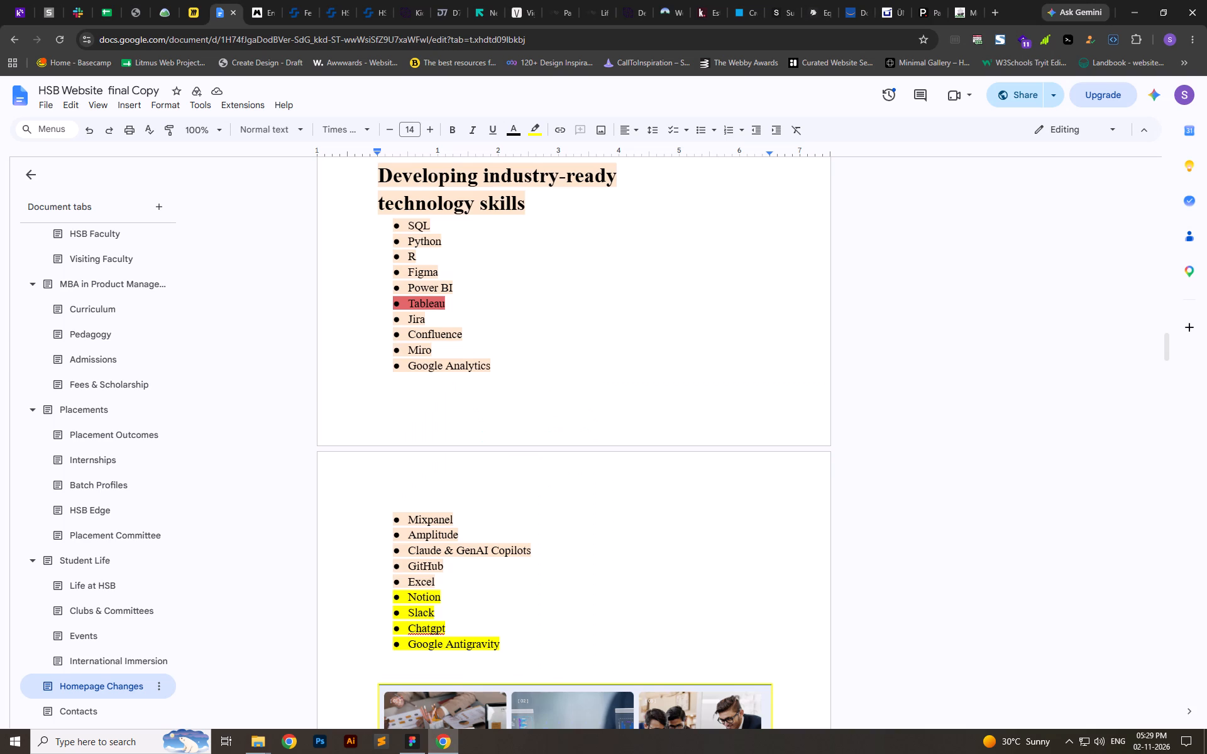
{"action": "left_click_drag", "start_coordinate": [407, 601], "coordinate": [440, 597]}
{"action": "key", "text": "ctrl+c"}
{"action": "left_click", "coordinate": [993, 14]}
{"action": "key", "text": "ctrl+v"}
{"action": "key", "text": "space"}
{"action": "type", "text": "svg"}
{"action": "key", "text": "Return"}
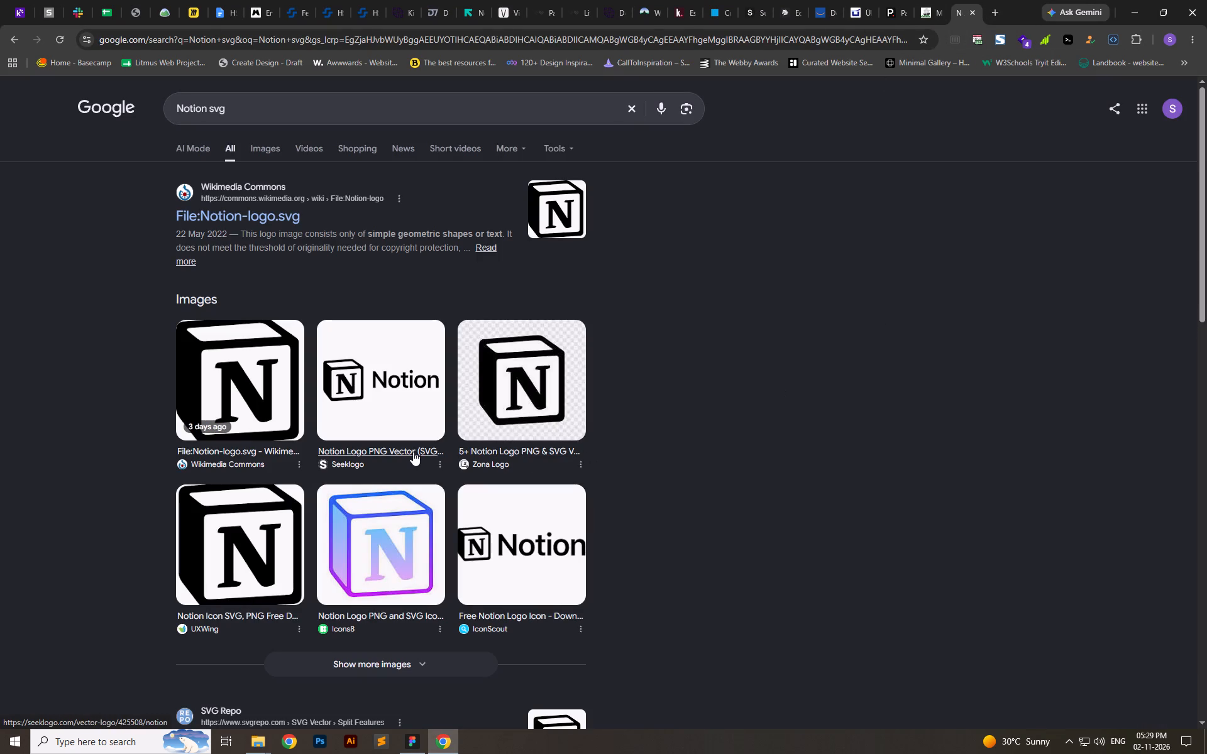
Open the Seeklogo result for the Notion logo and download its vector file.
{"action": "left_click", "coordinate": [413, 452], "text": "ctrl"}
{"action": "left_click", "coordinate": [979, 0]}
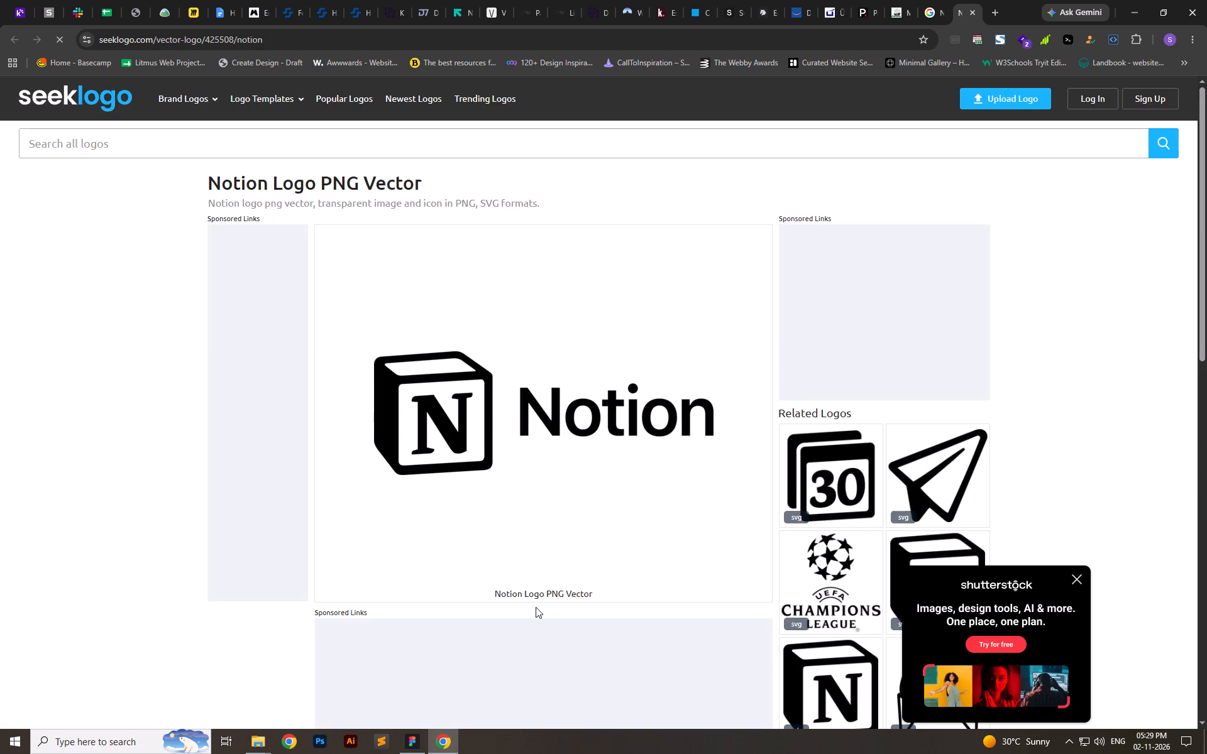
{"action": "scroll", "coordinate": [561, 429], "scroll_direction": "down", "scroll_amount": 6}
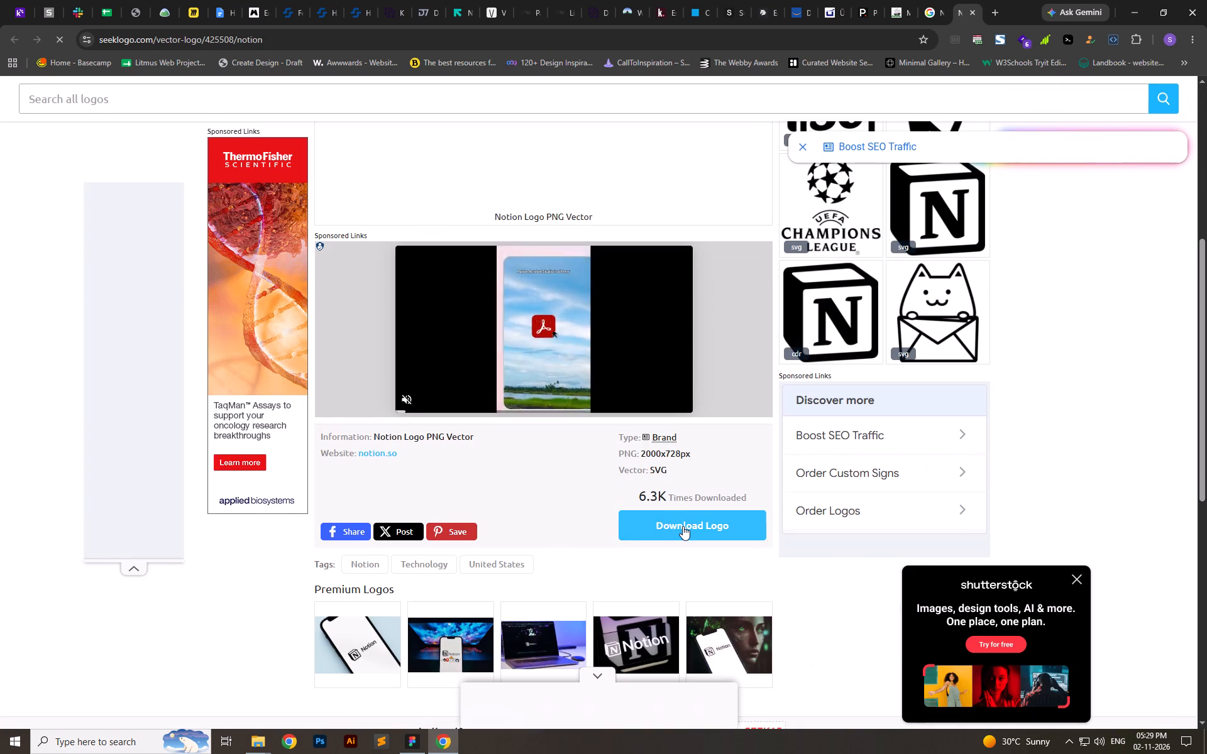
{"action": "left_click", "coordinate": [683, 526]}
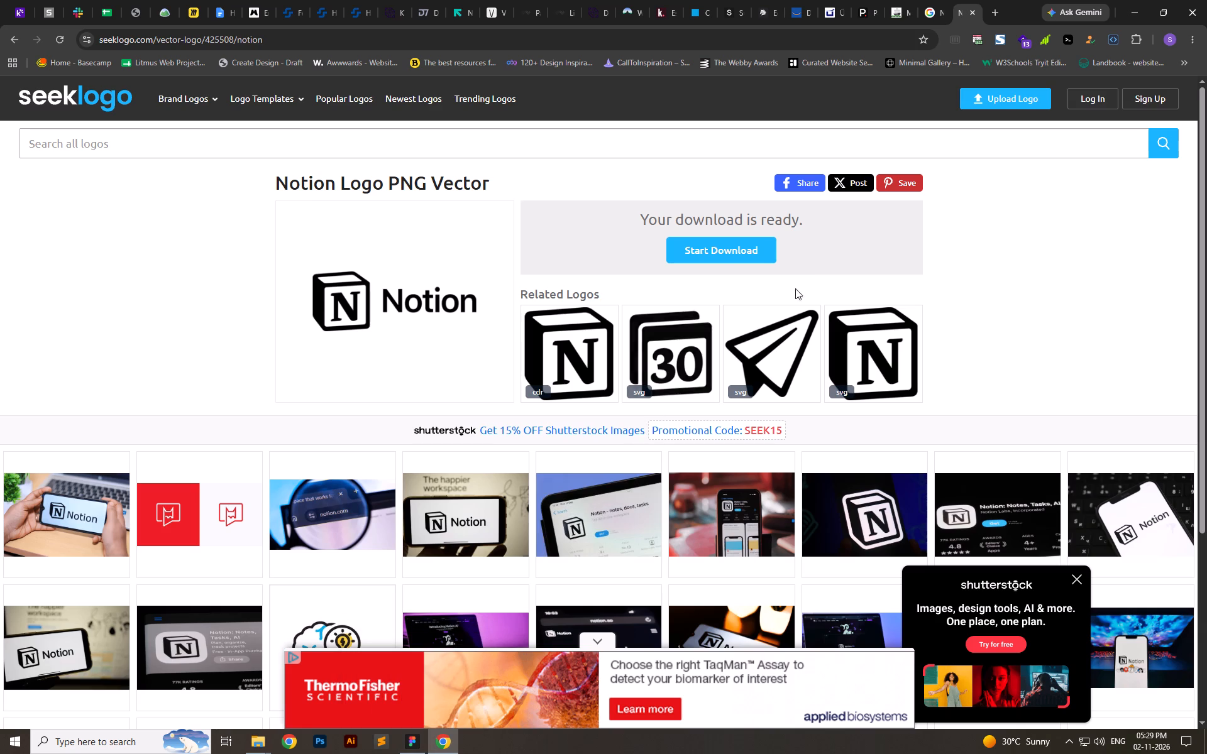
{"action": "left_click", "coordinate": [718, 256]}
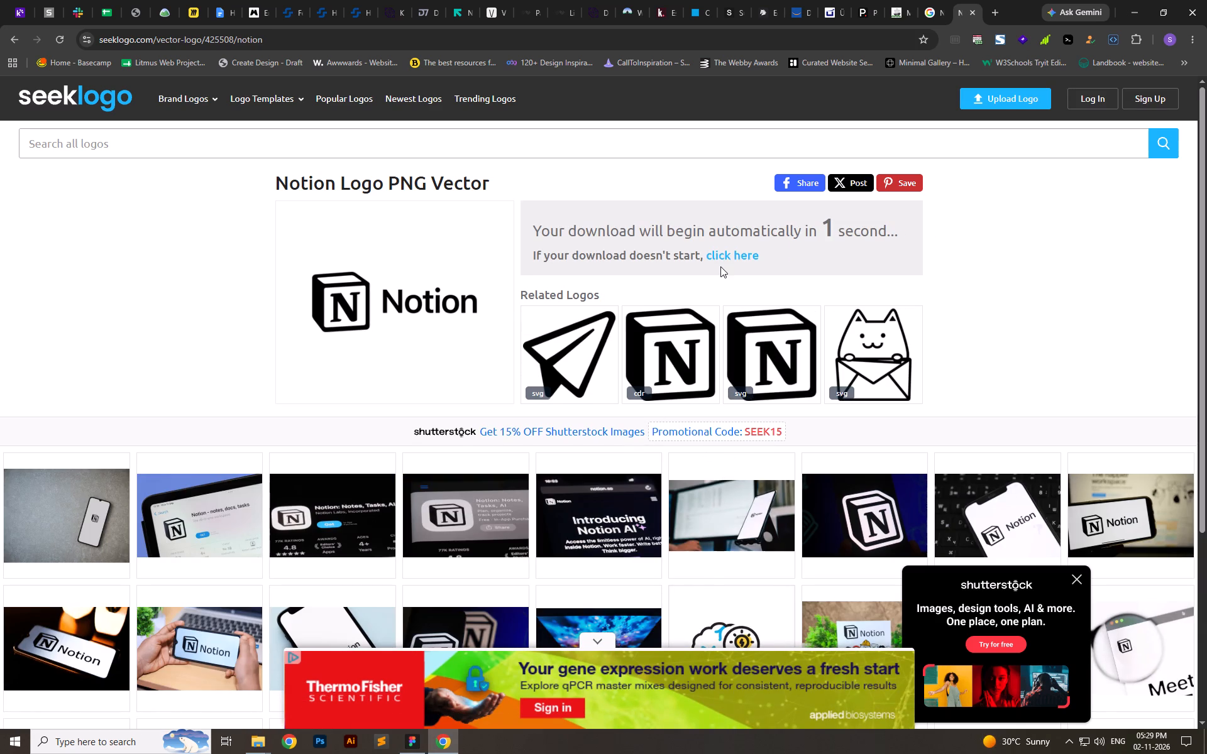
Extract notion-vector-logo-seeklogo.zip into its own folder in Downloads.
{"action": "left_click", "coordinate": [1110, 72]}
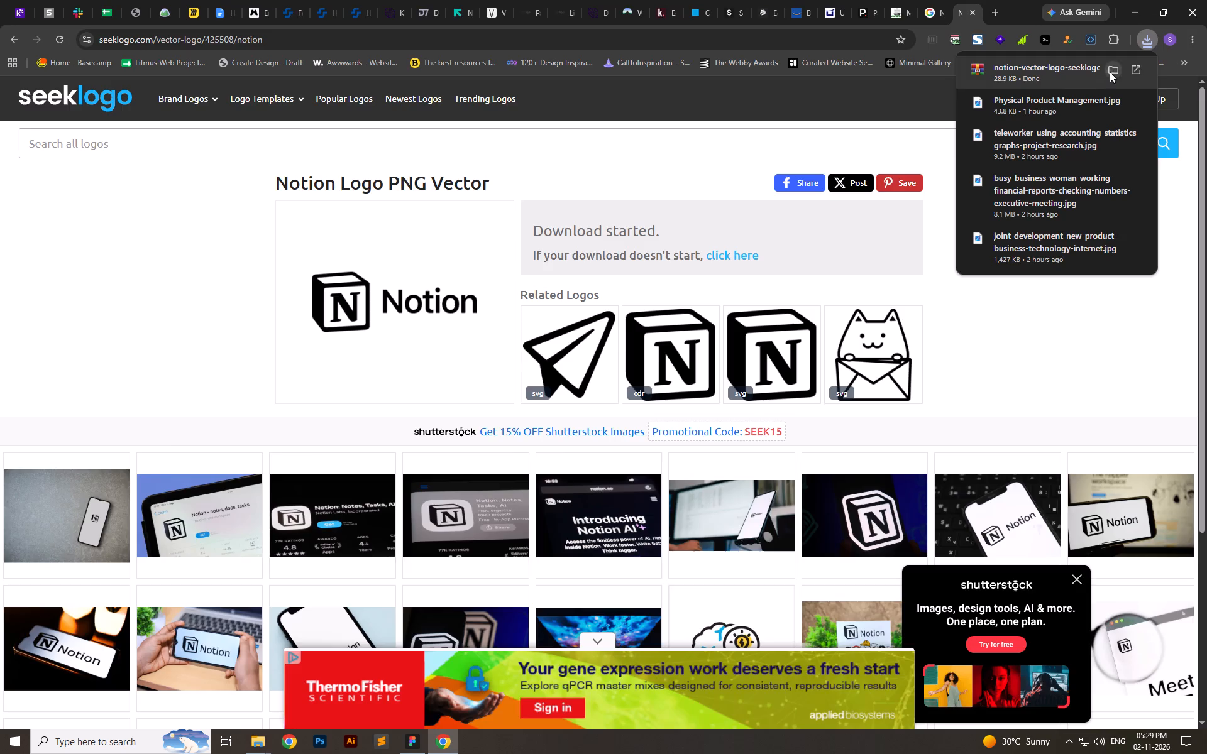
{"action": "right_click", "coordinate": [193, 147]}
{"action": "left_click", "coordinate": [232, 239]}
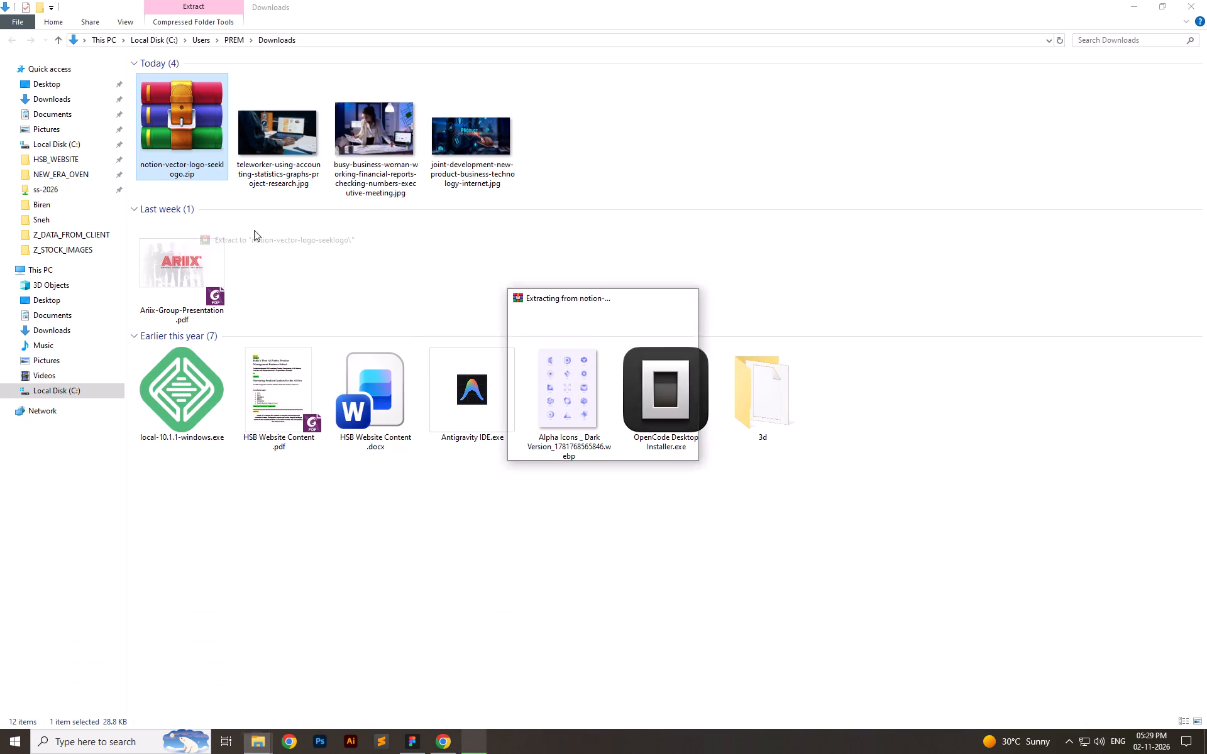
{"action": "left_click", "coordinate": [745, 115]}
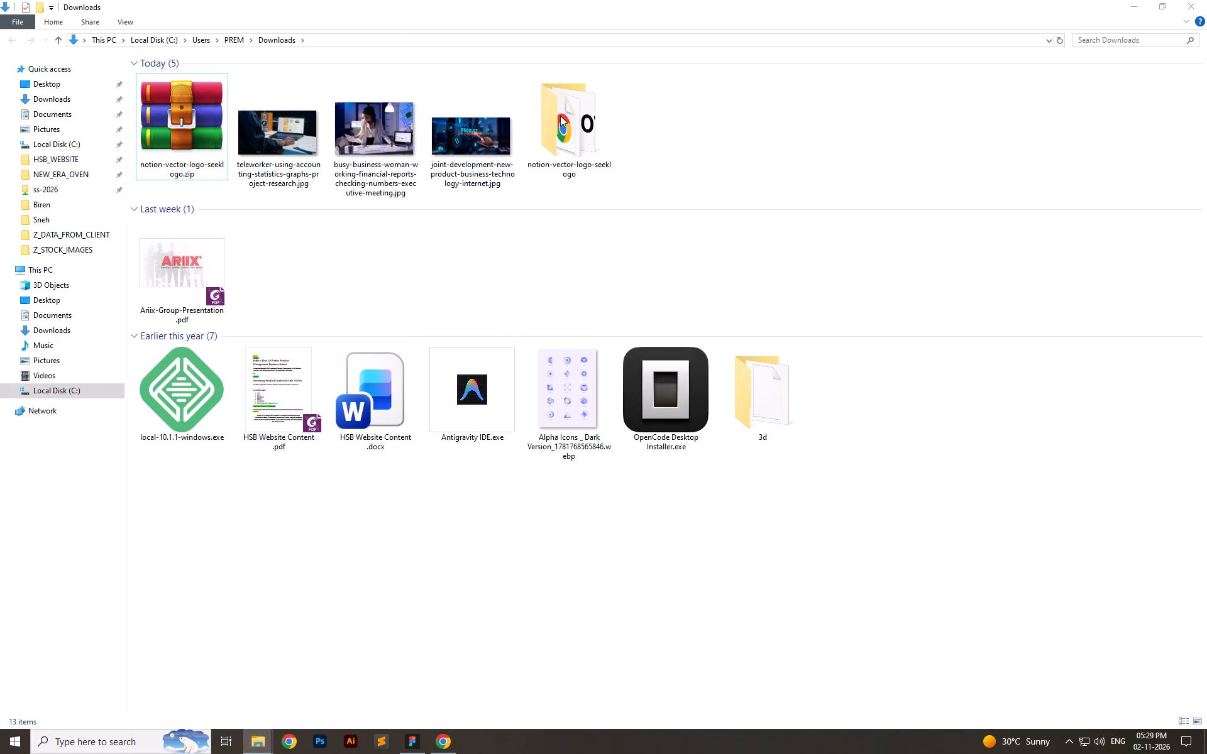
Import notion-seeklogo.svg from the extracted folder onto the Figma canvas near the duplicated Amplitude card.
{"action": "double_click", "coordinate": [560, 116]}
{"action": "left_click", "coordinate": [261, 114]}
{"action": "left_click_drag", "start_coordinate": [244, 106], "coordinate": [263, 218]}
{"action": "key", "text": "alt+Tab"}
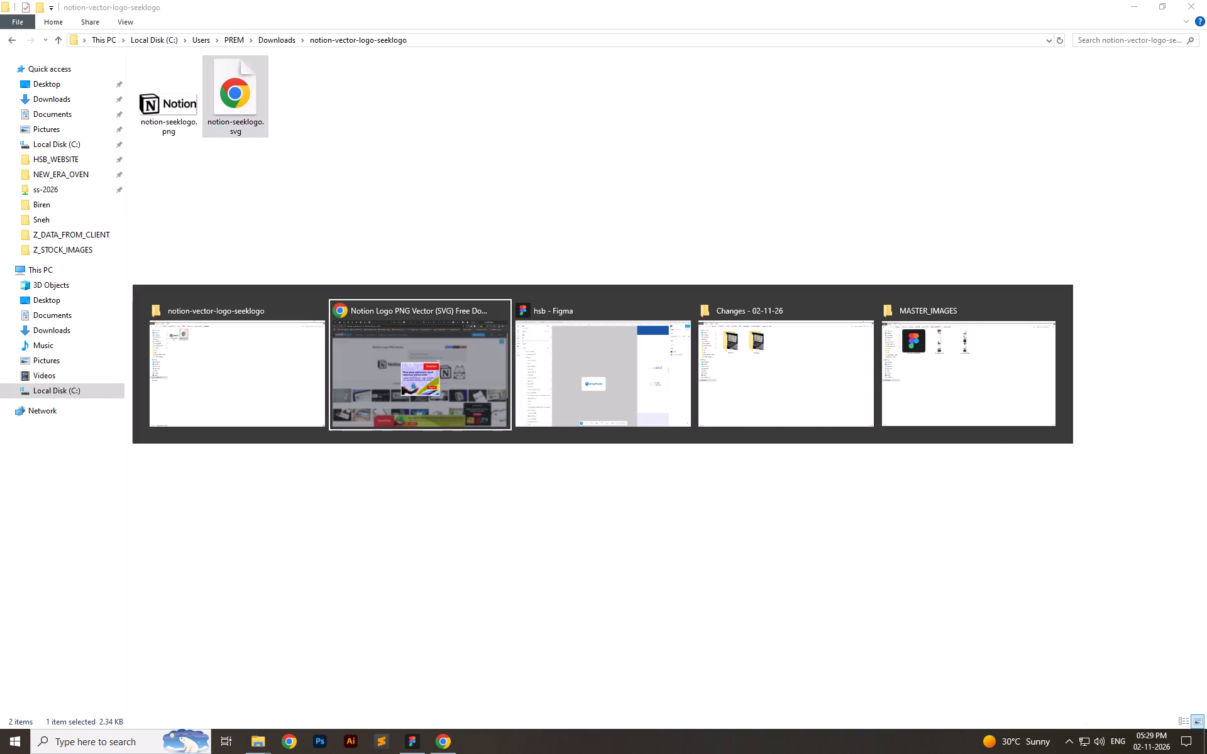
{"action": "left_click_drag", "start_coordinate": [263, 218], "coordinate": [517, 361]}
{"action": "key", "text": "alt+Tab"}
{"action": "left_click_drag", "start_coordinate": [532, 388], "coordinate": [532, 384]}
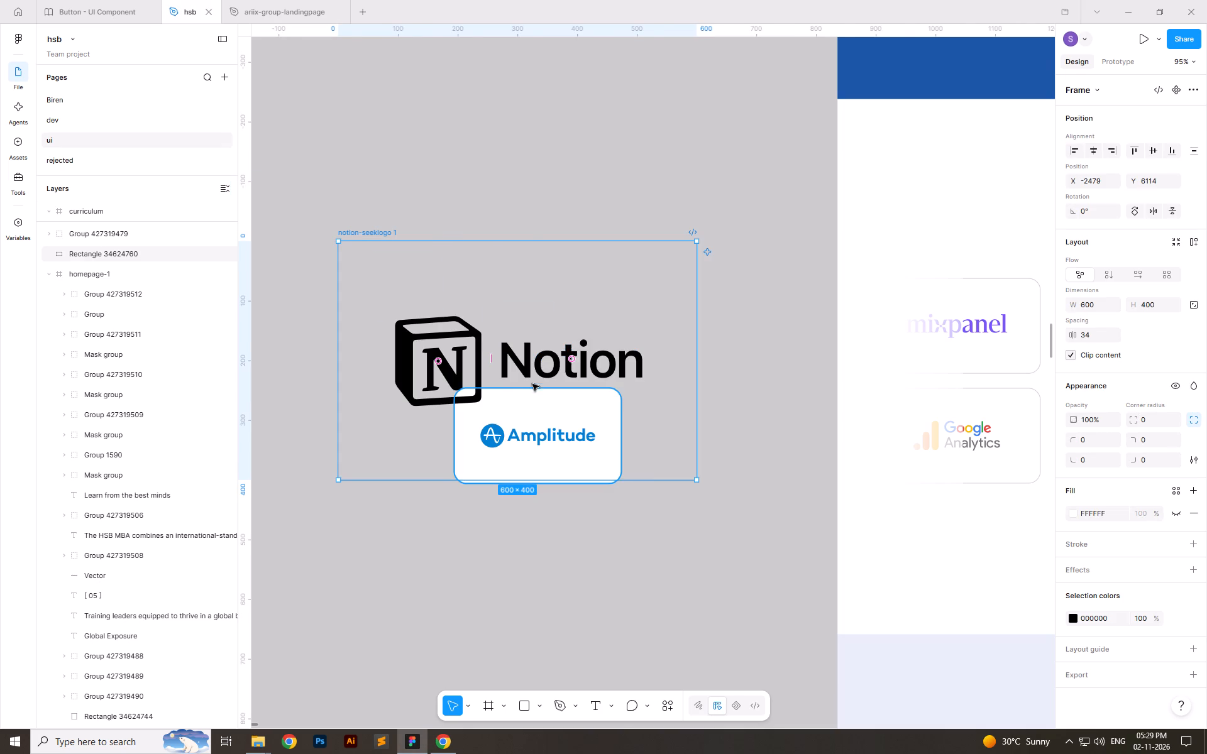
Move the imported Notion logo above the card, ungroup its frame, and group the icon and wordmark together.
{"action": "left_click_drag", "start_coordinate": [532, 384], "coordinate": [558, 227]}
{"action": "right_click", "coordinate": [558, 227]}
{"action": "left_click", "coordinate": [607, 445]}
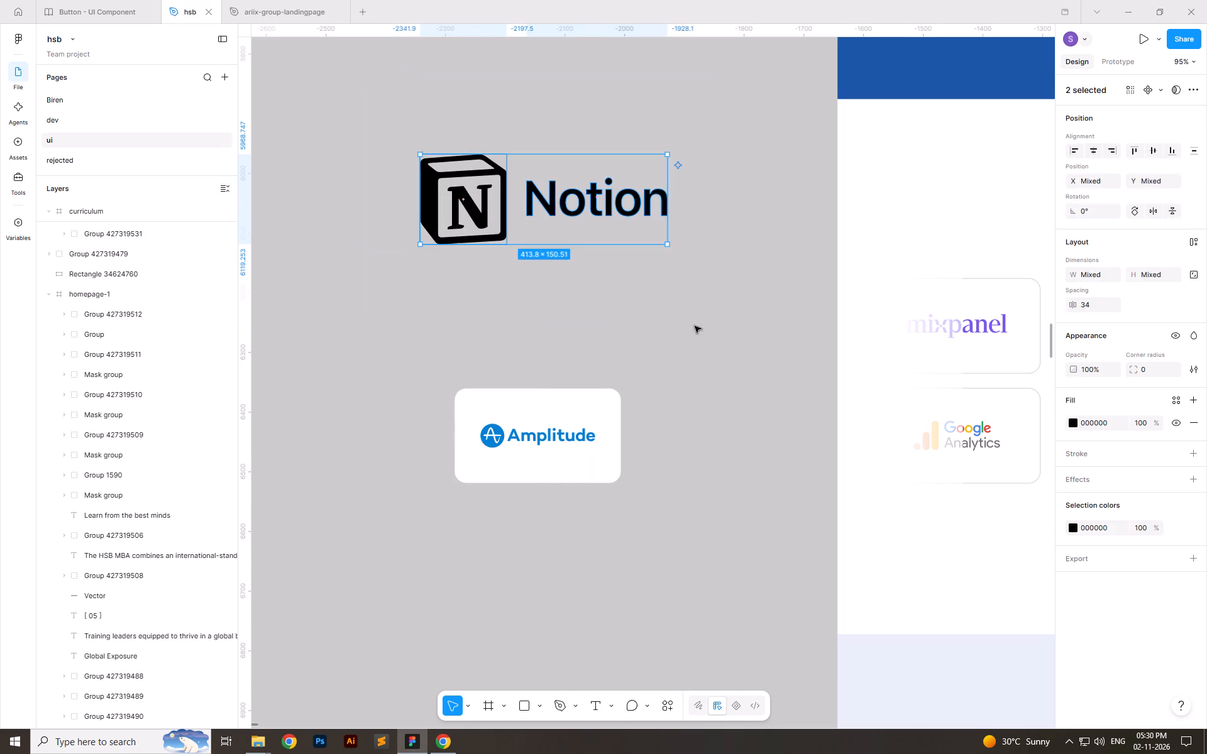
{"action": "left_click", "coordinate": [713, 327]}
{"action": "left_click", "coordinate": [991, 329]}
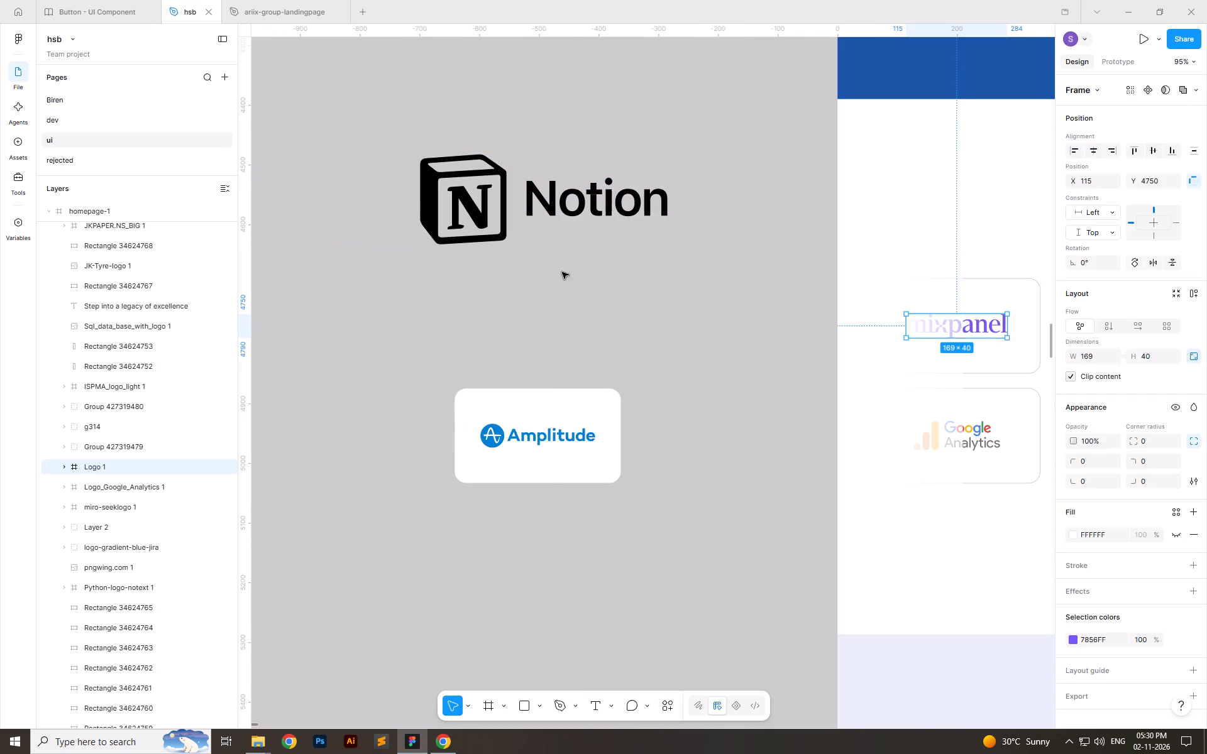
{"action": "left_click", "coordinate": [562, 272]}
{"action": "left_click_drag", "start_coordinate": [390, 111], "coordinate": [724, 294]}
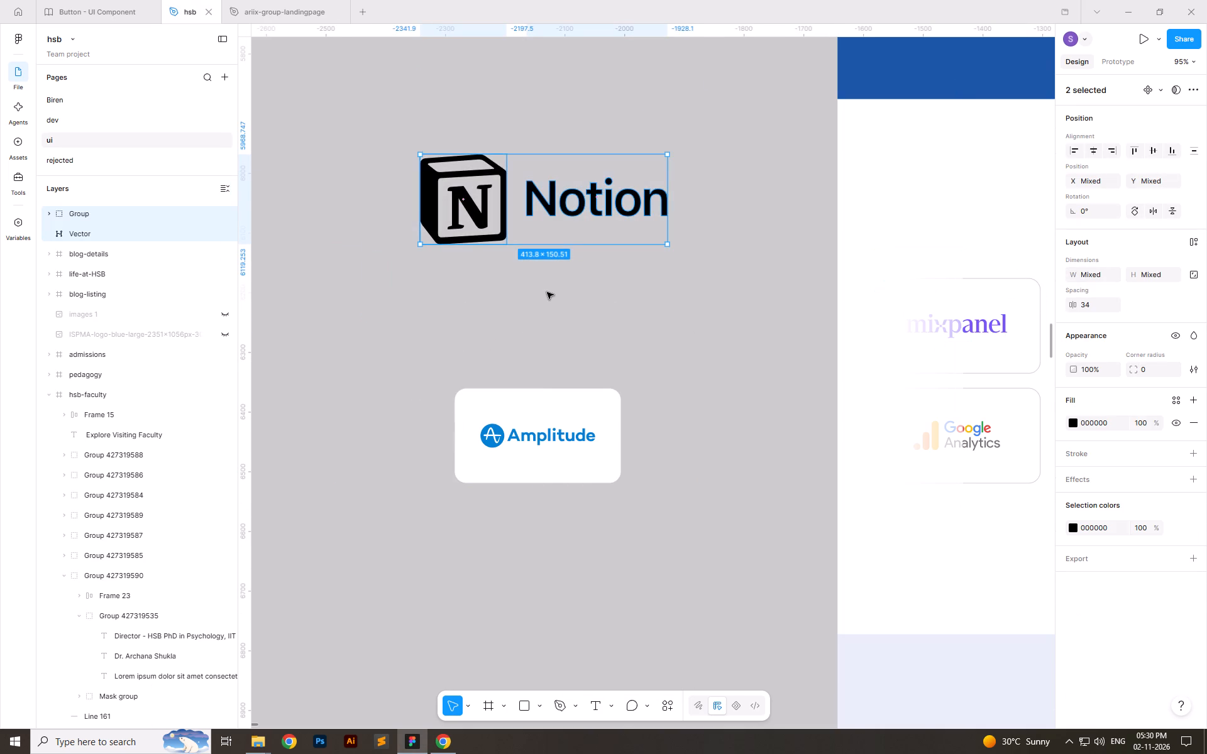
{"action": "key", "text": "ctrl+g"}
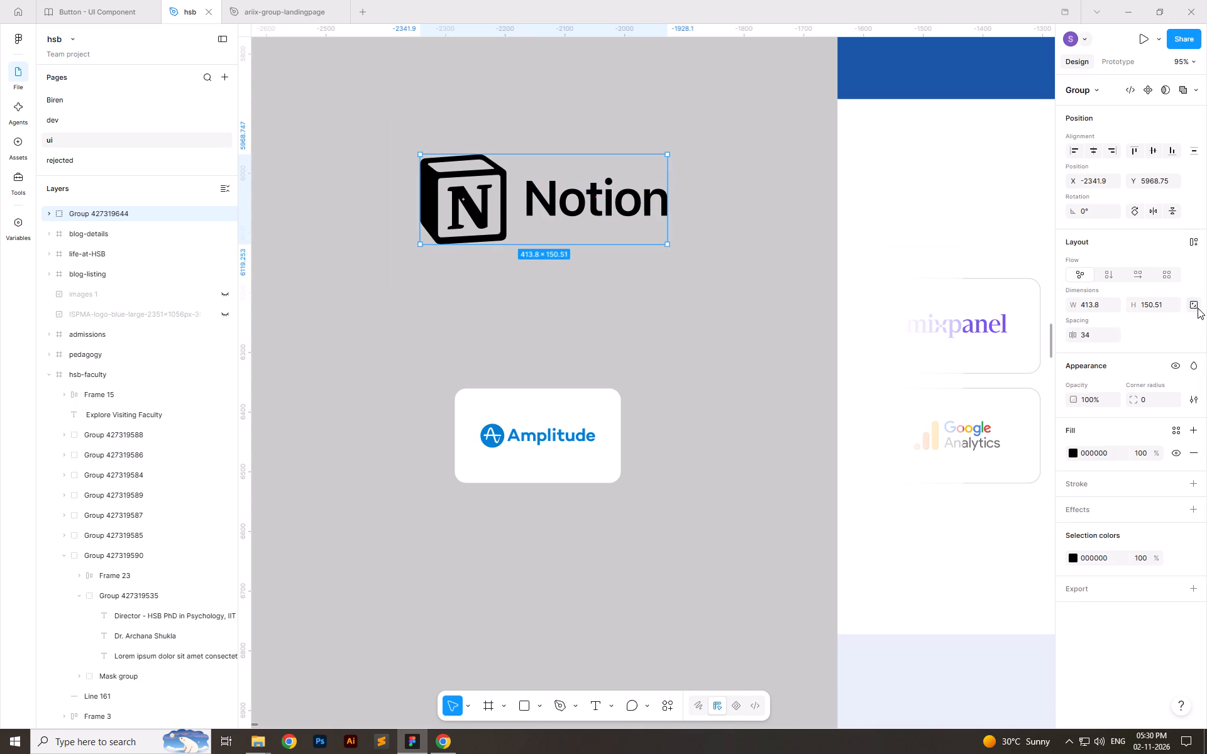
Lock the Notion logo group's aspect ratio and set its height to 50.
{"action": "left_click", "coordinate": [1198, 308]}
{"action": "left_click", "coordinate": [1169, 304]}
{"action": "type", "text": "50"}
{"action": "key", "text": "Return"}
Replace the Amplitude logo in the duplicated card with the cut Notion logo group.
{"action": "key", "text": "ctrl+x"}
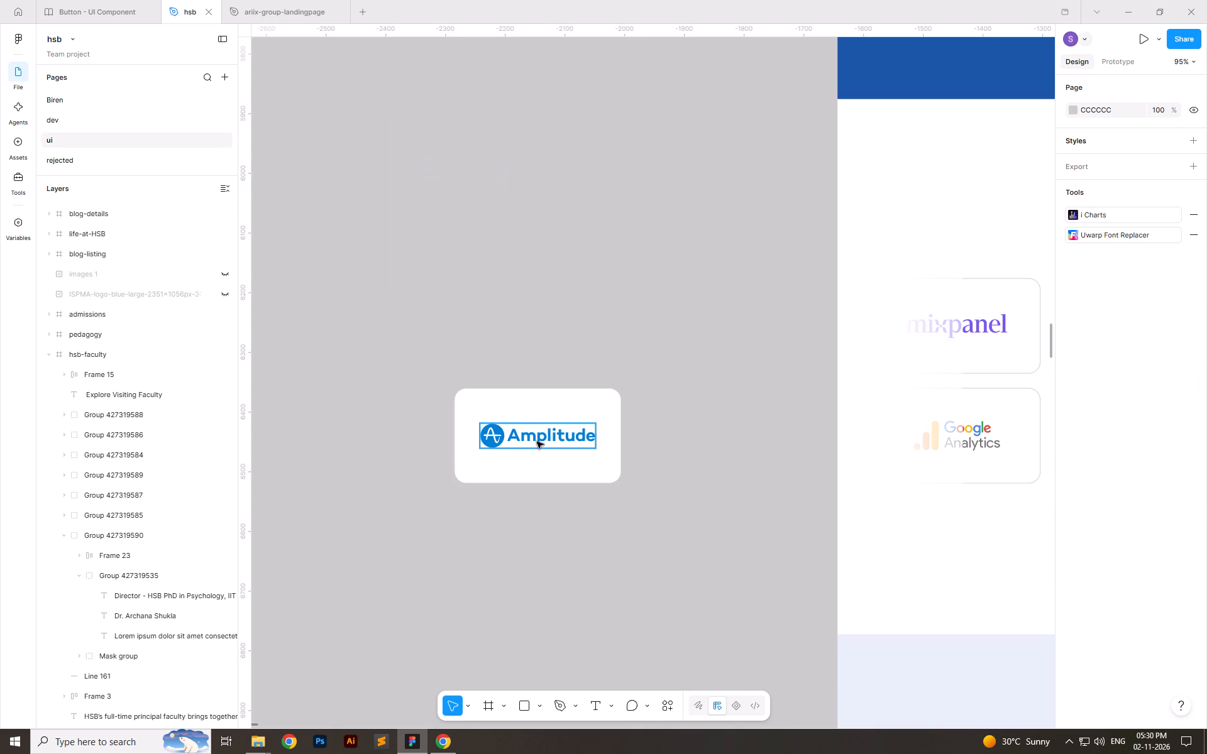
{"action": "left_click", "coordinate": [537, 442]}
{"action": "key", "text": "ctrl+shift+r"}
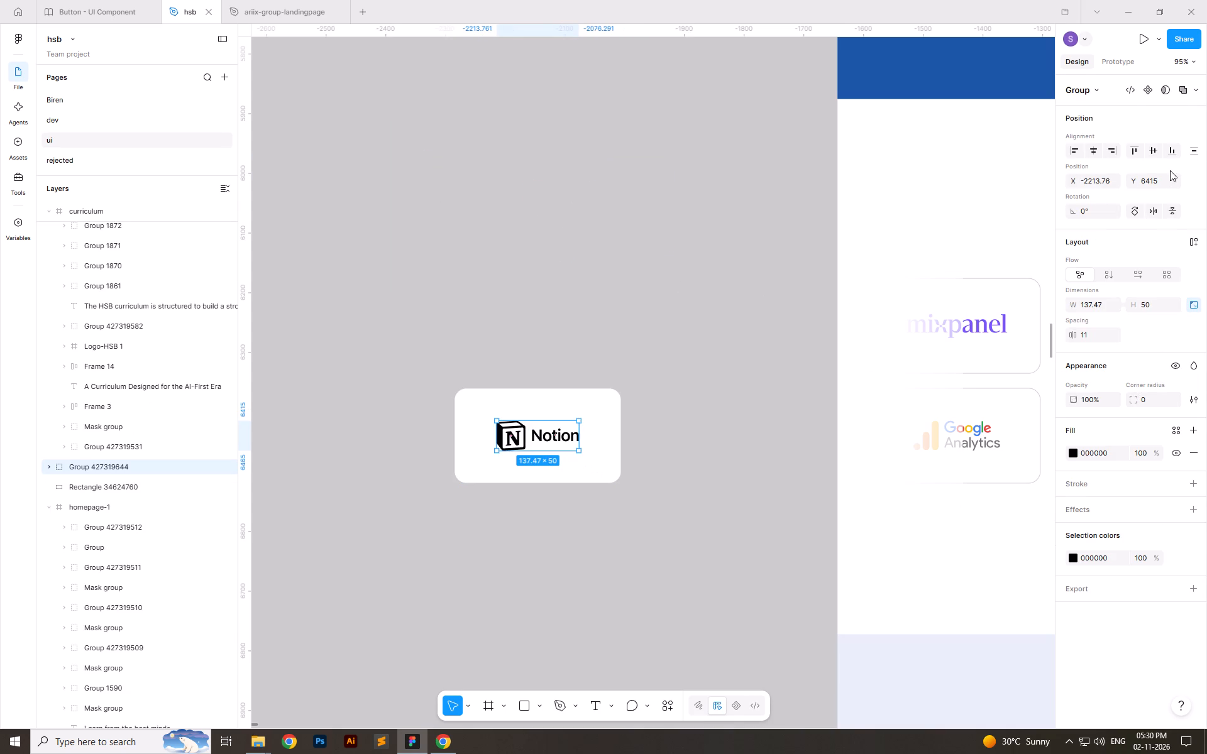
{"action": "left_click", "coordinate": [1098, 156]}
{"action": "key", "text": "ctrl+z"}
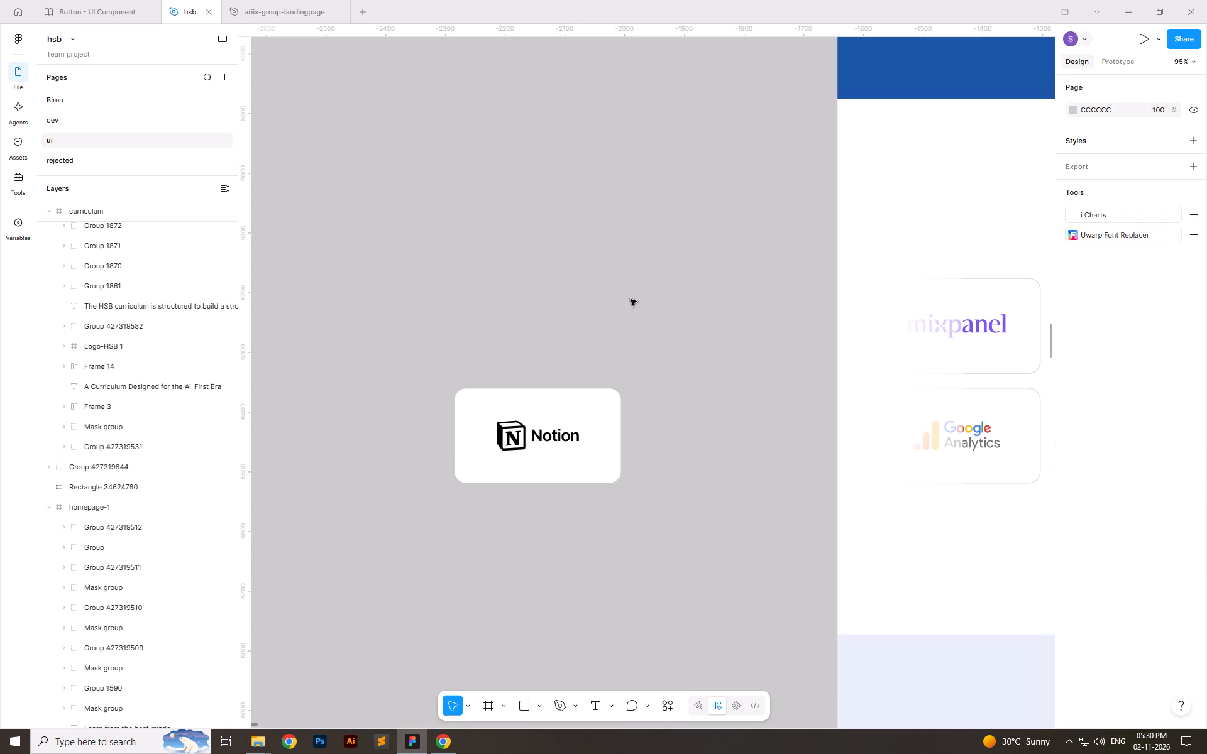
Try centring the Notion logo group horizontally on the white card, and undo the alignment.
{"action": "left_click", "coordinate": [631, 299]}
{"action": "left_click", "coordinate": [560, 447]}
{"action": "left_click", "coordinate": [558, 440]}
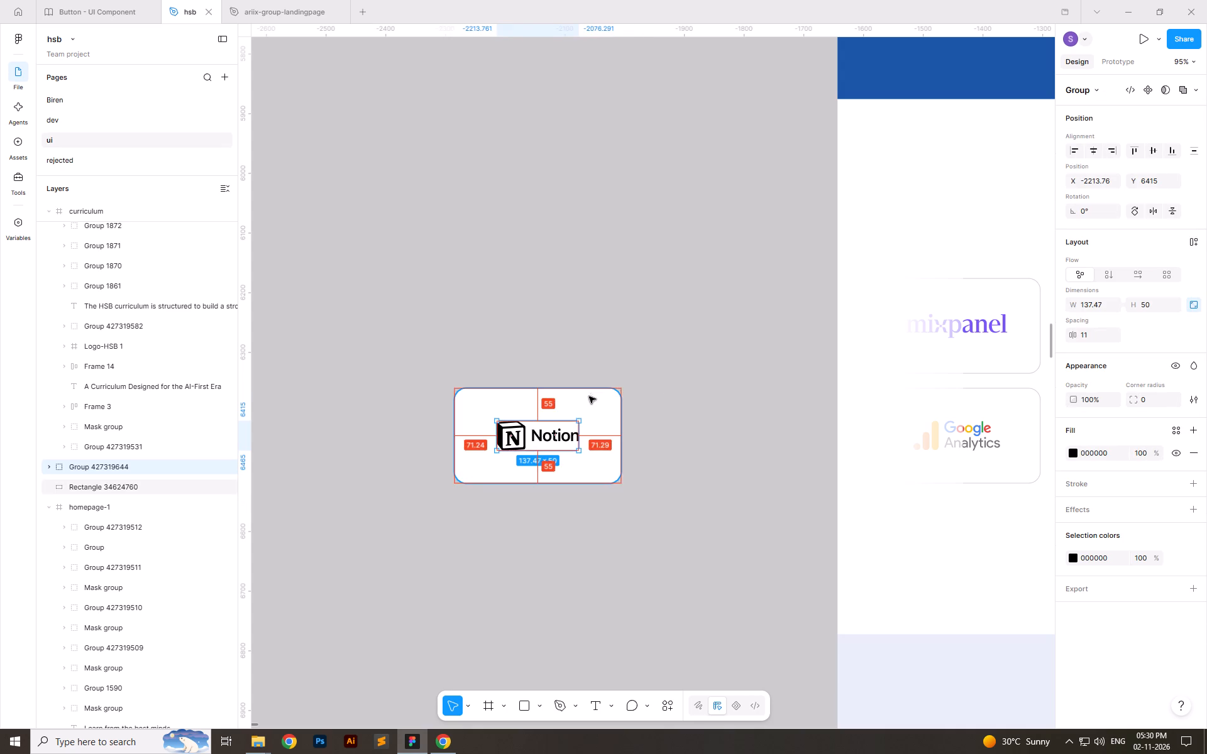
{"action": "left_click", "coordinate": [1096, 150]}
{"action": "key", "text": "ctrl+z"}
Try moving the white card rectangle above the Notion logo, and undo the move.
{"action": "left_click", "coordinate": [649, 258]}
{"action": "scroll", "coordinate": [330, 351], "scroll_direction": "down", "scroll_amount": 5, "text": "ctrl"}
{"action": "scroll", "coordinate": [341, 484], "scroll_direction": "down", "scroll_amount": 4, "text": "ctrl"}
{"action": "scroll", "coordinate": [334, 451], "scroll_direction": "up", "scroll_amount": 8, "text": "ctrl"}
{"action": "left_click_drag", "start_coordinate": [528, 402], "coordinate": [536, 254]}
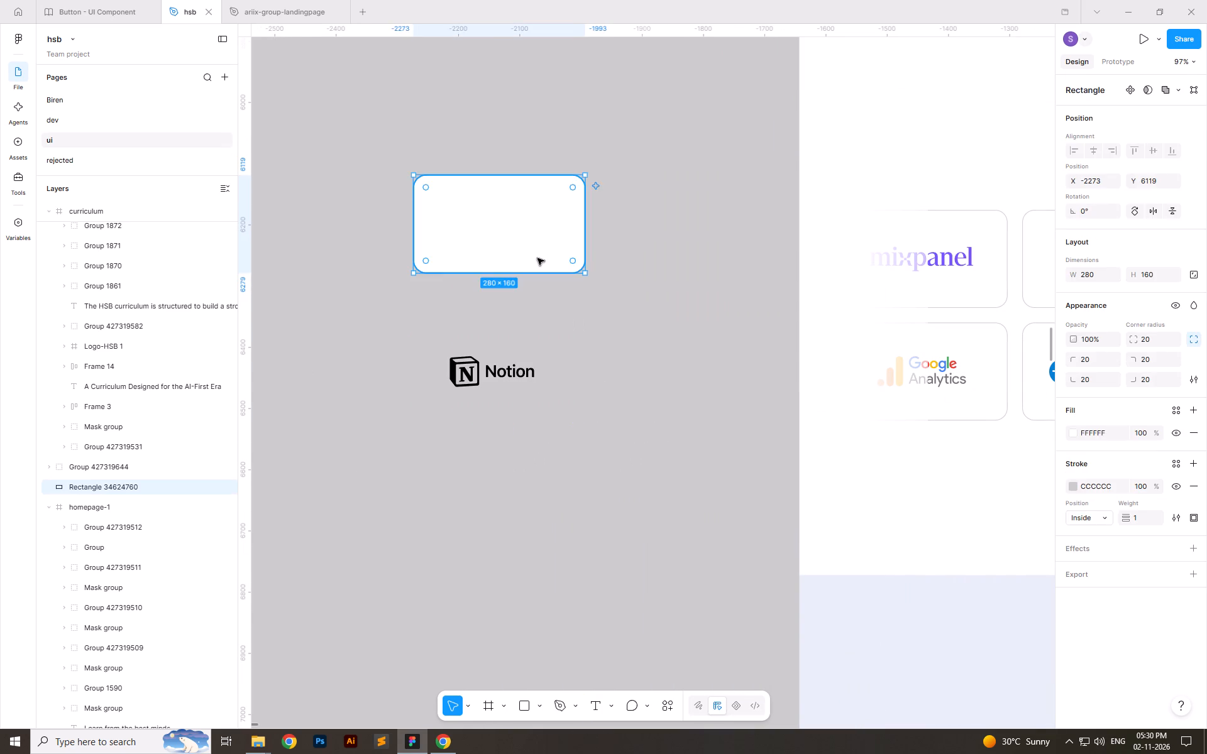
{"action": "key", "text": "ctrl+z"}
Group the white card rectangle with the Notion logo and move the grouped card higher on the canvas.
{"action": "left_click", "coordinate": [519, 567]}
{"action": "left_click_drag", "start_coordinate": [356, 281], "coordinate": [537, 461]}
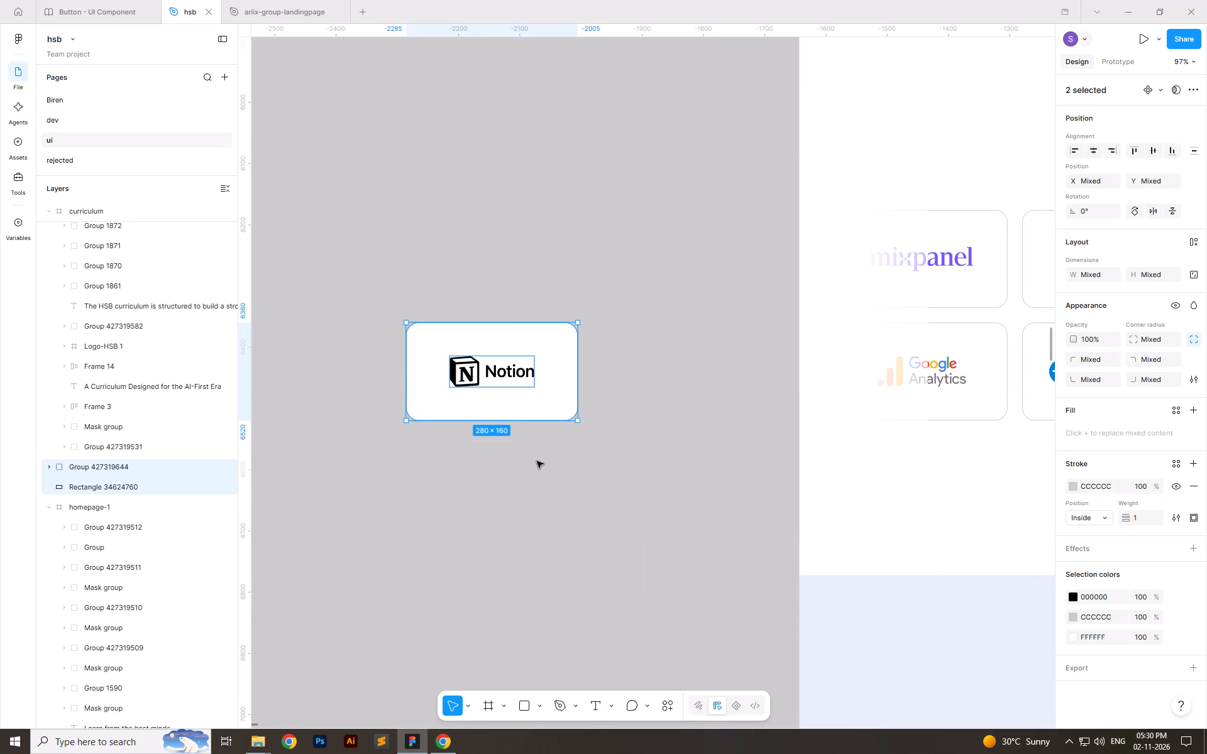
{"action": "key", "text": "ctrl+g"}
{"action": "left_click_drag", "start_coordinate": [532, 401], "coordinate": [531, 260]}
Duplicate the grouped Notion card directly below with a 20 px gap, and repeat the duplication twice.
{"action": "left_click_drag", "start_coordinate": [526, 248], "coordinate": [525, 352], "text": "alt+shift"}
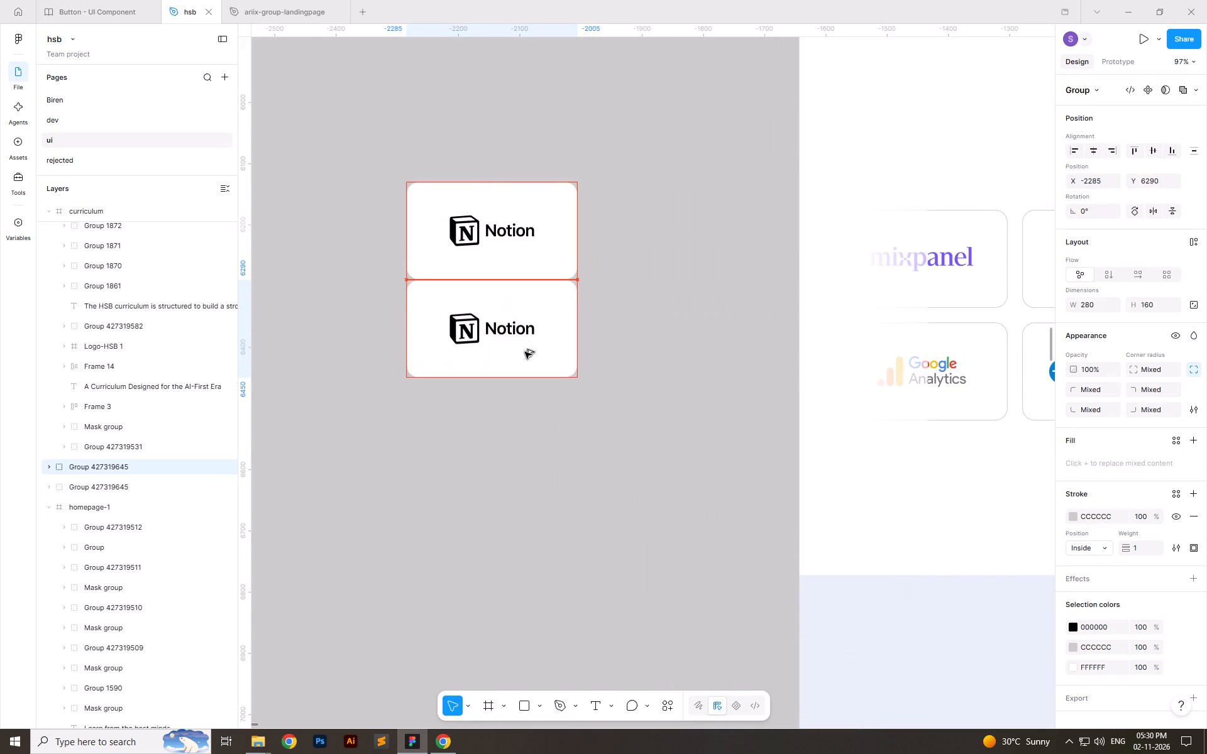
{"action": "left_click_drag", "start_coordinate": [525, 352], "coordinate": [527, 359], "text": "alt+shift"}
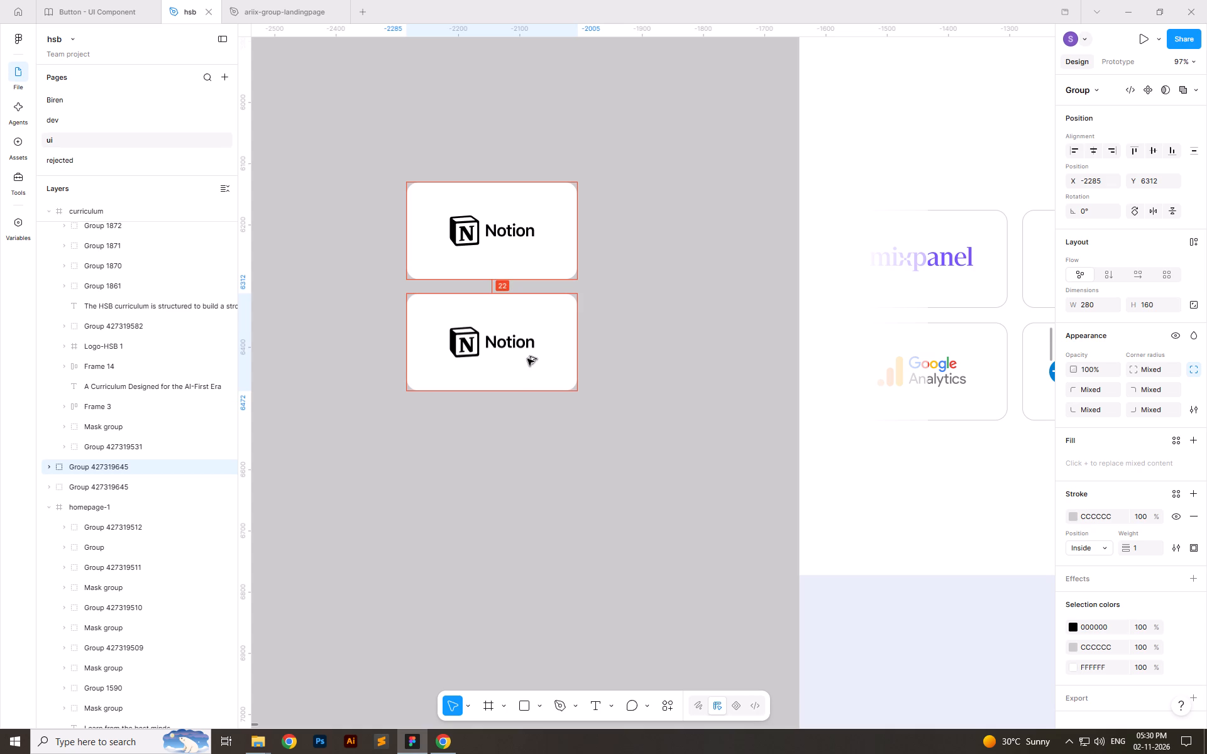
{"action": "left_click_drag", "start_coordinate": [527, 359], "coordinate": [522, 358], "text": "alt+shift"}
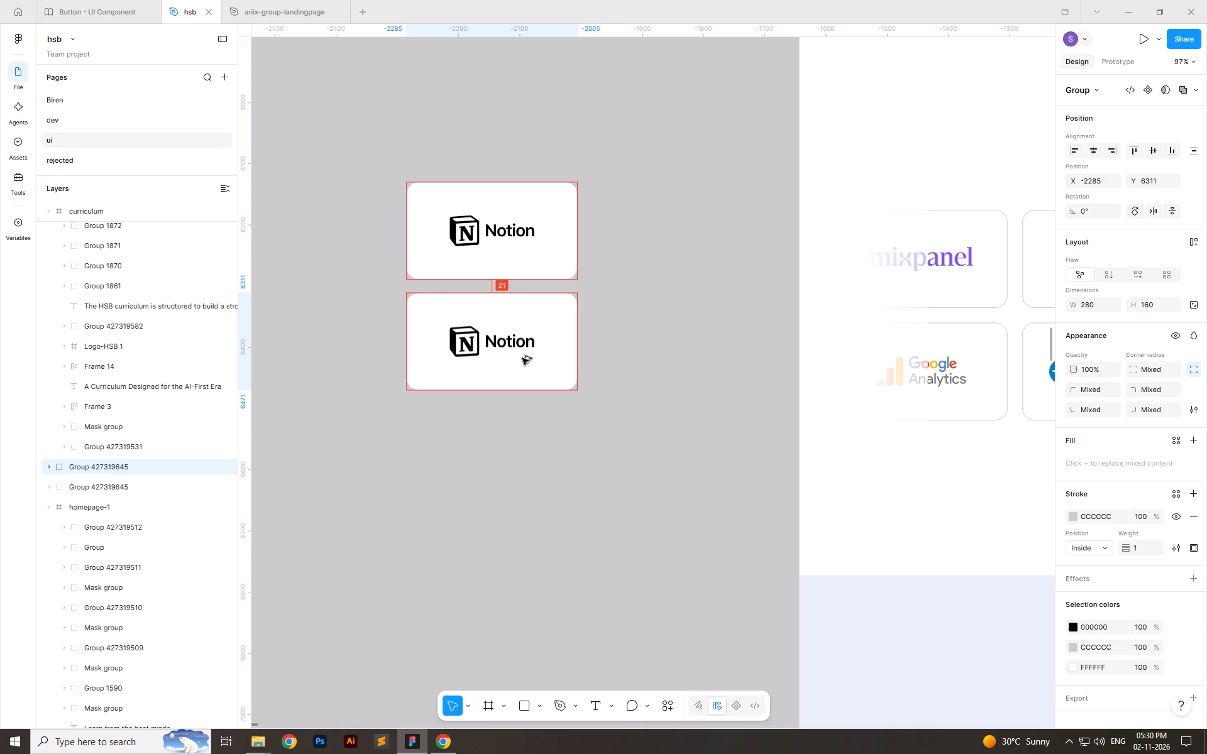
{"action": "left_click_drag", "start_coordinate": [522, 358], "coordinate": [521, 358], "text": "alt+shift"}
{"action": "key", "text": "ctrl+d"}
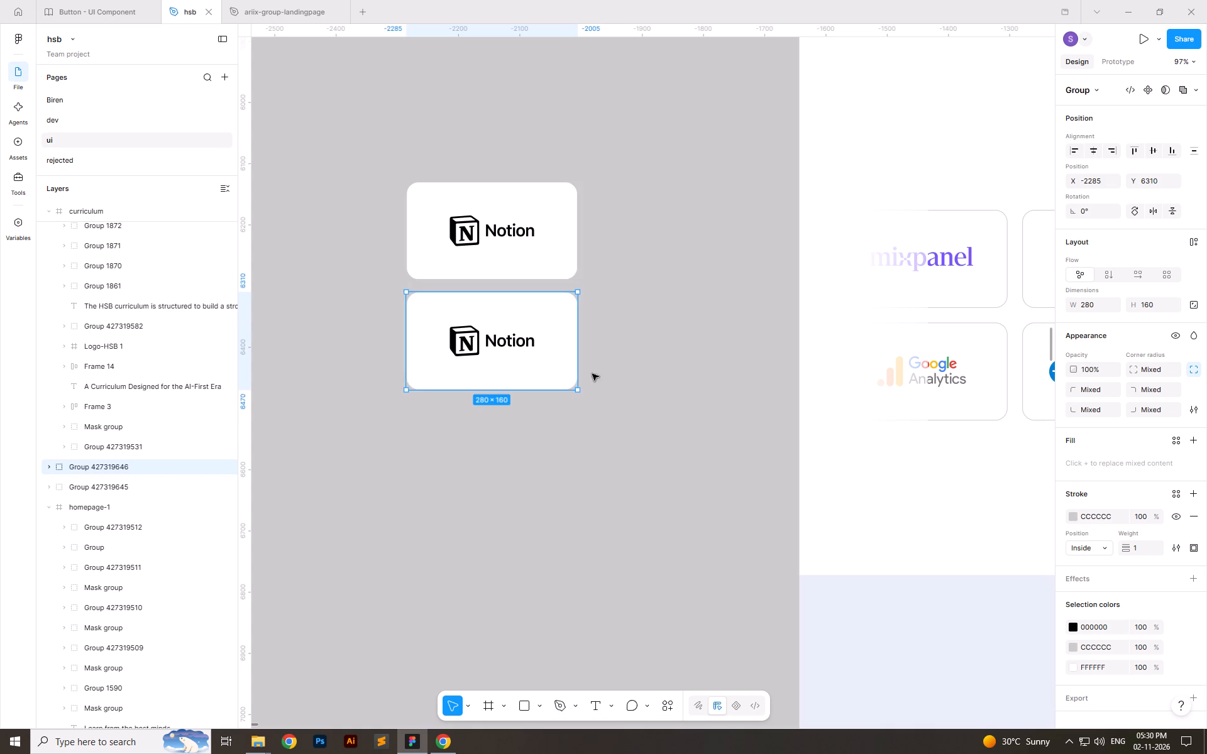
{"action": "key", "text": "ctrl+d"}
{"action": "left_click", "coordinate": [668, 327]}
{"action": "scroll", "coordinate": [504, 476], "scroll_direction": "down", "scroll_amount": 6, "text": "ctrl"}
Switch to Windows Explorer and close the notion-vector-logo-seeklogo folder window.
{"action": "key", "text": "alt+Tab"}
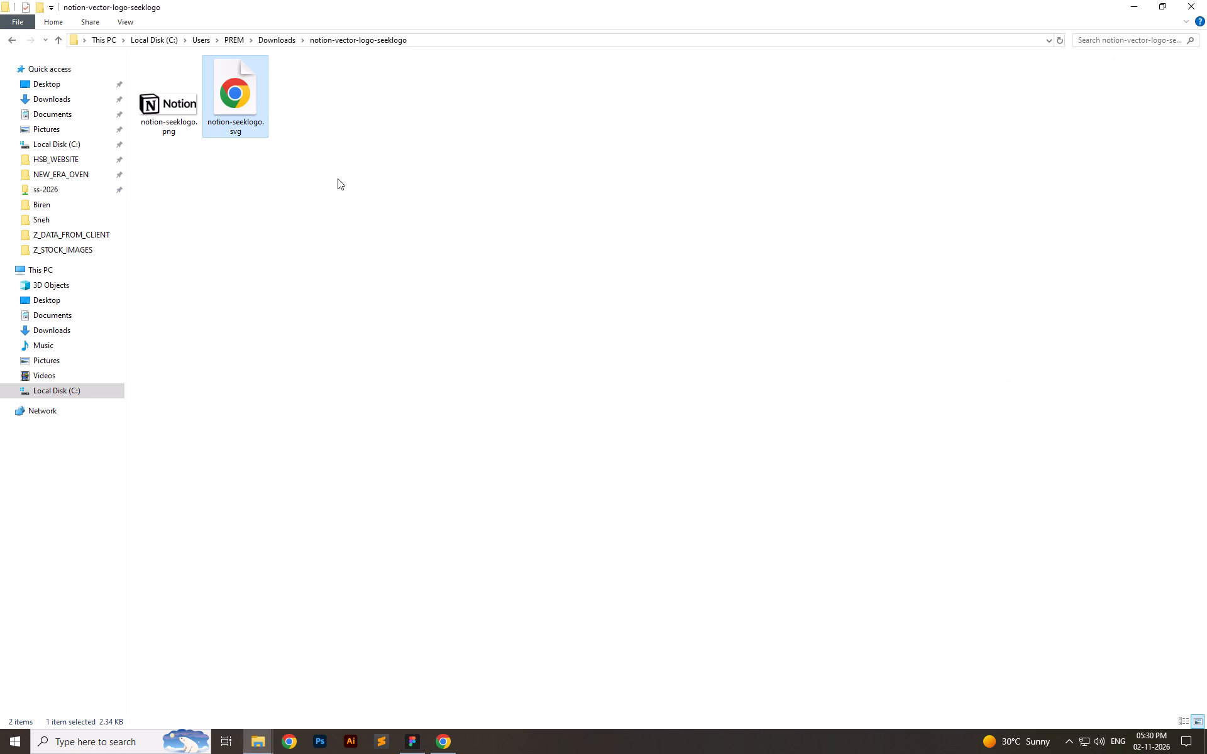
{"action": "left_click", "coordinate": [1184, 0]}
Switch to Chrome, dismiss the ad on the Seeklogo page, and open the notifications on the HSB Website page in Basecamp.
{"action": "left_click", "coordinate": [448, 752]}
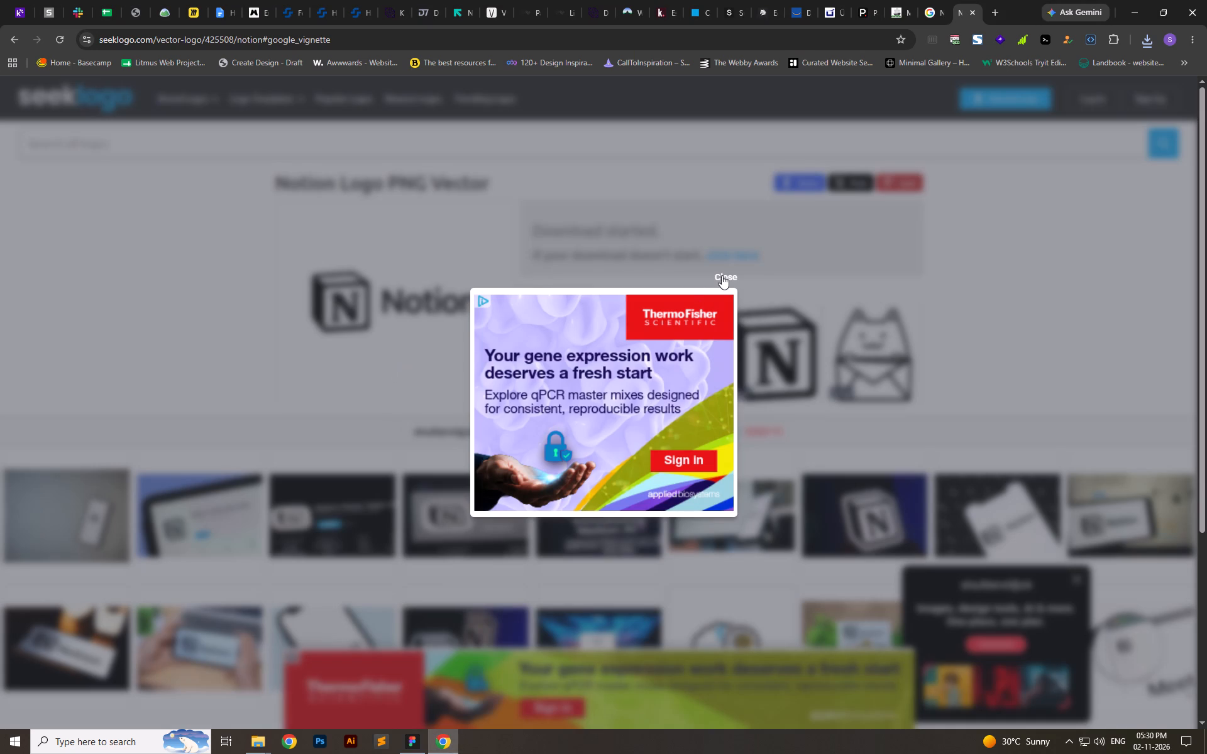
{"action": "left_click", "coordinate": [724, 272]}
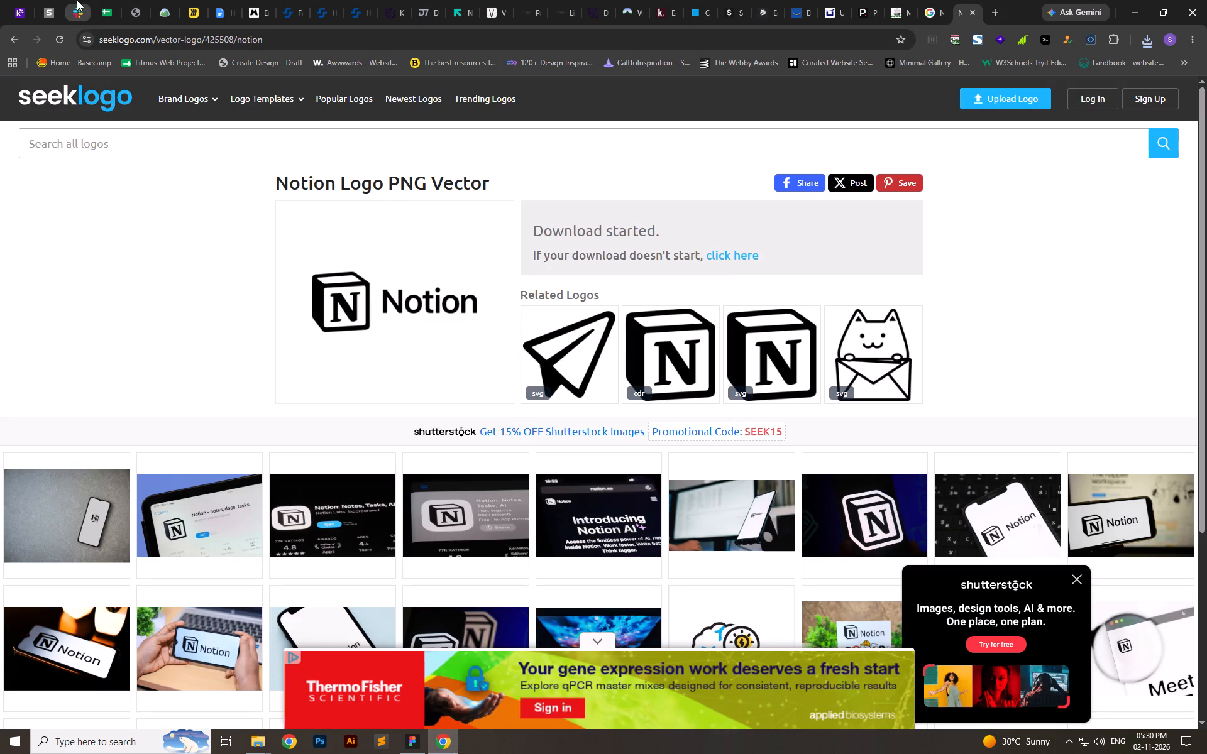
{"action": "left_click", "coordinate": [162, 4]}
{"action": "left_click", "coordinate": [1192, 92]}
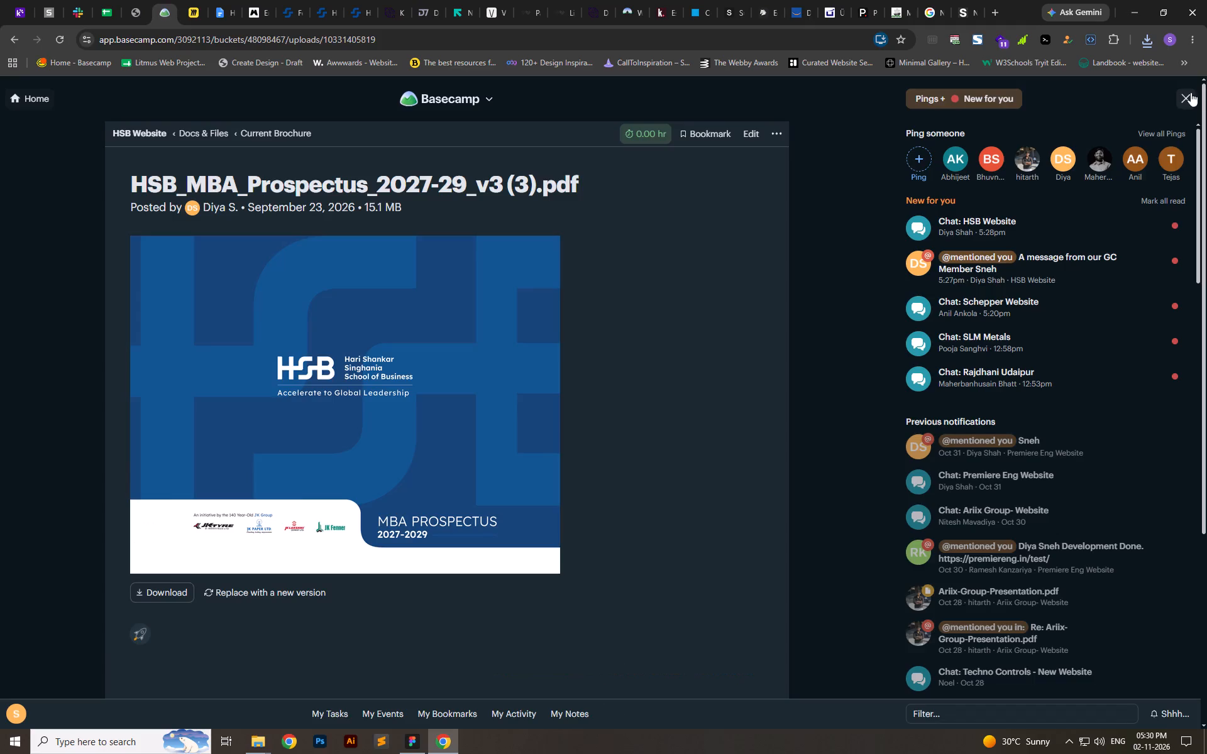
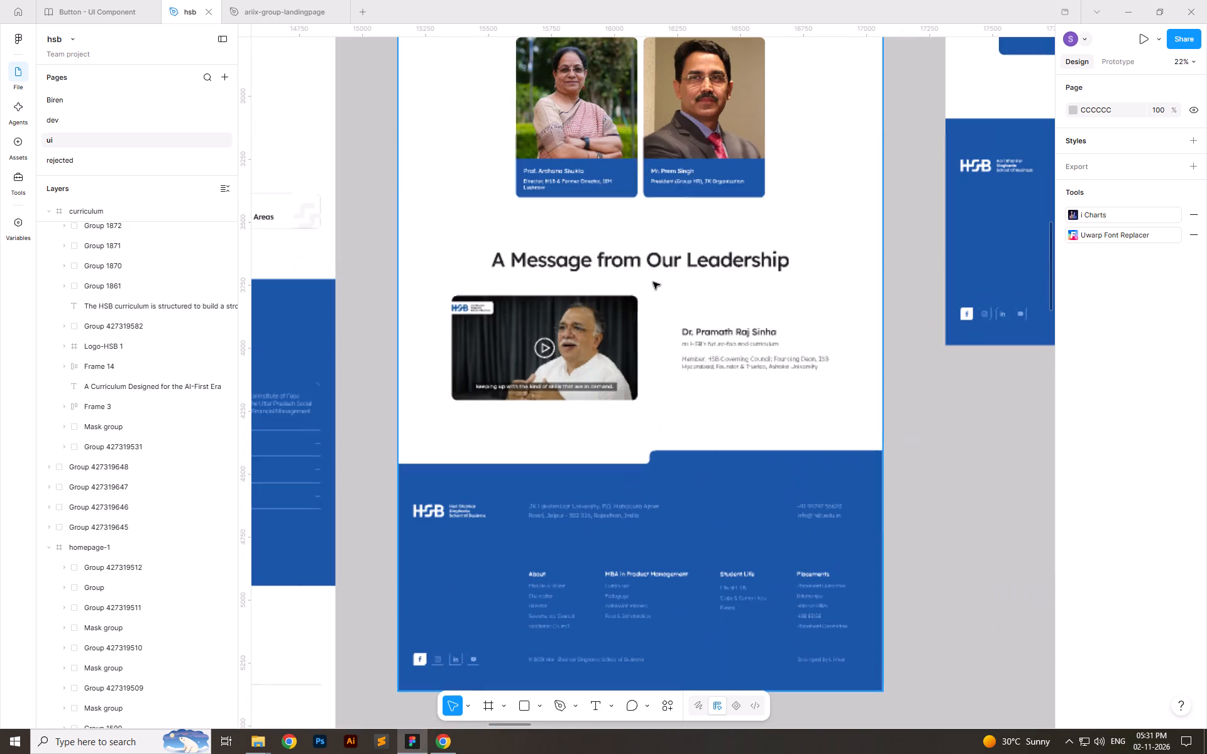
Replace the "A Message from Our Leadership" heading on the governance-council page with "A message from our GC Member" and centre it horizontally.
{"action": "double_click", "coordinate": [641, 266], "text": "ctrl"}
{"action": "key", "text": "ctrl+v"}
{"action": "left_click", "coordinate": [900, 398]}
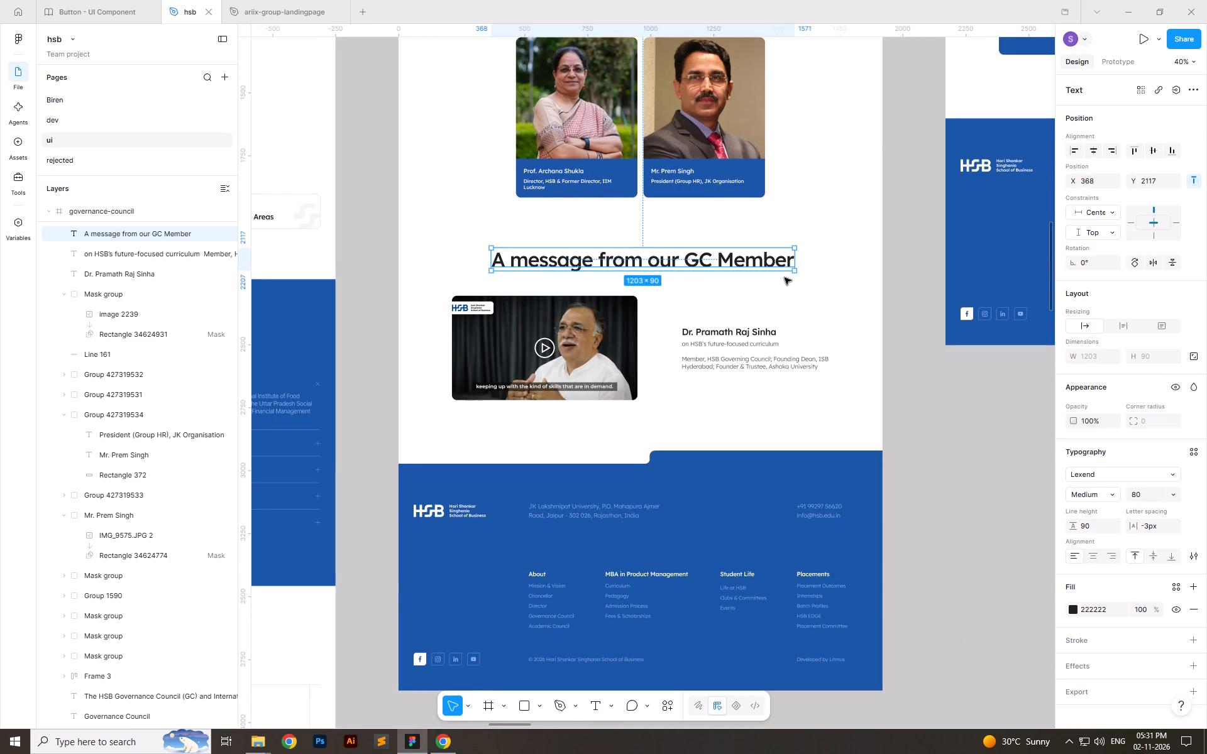
{"action": "left_click", "coordinate": [1094, 154]}
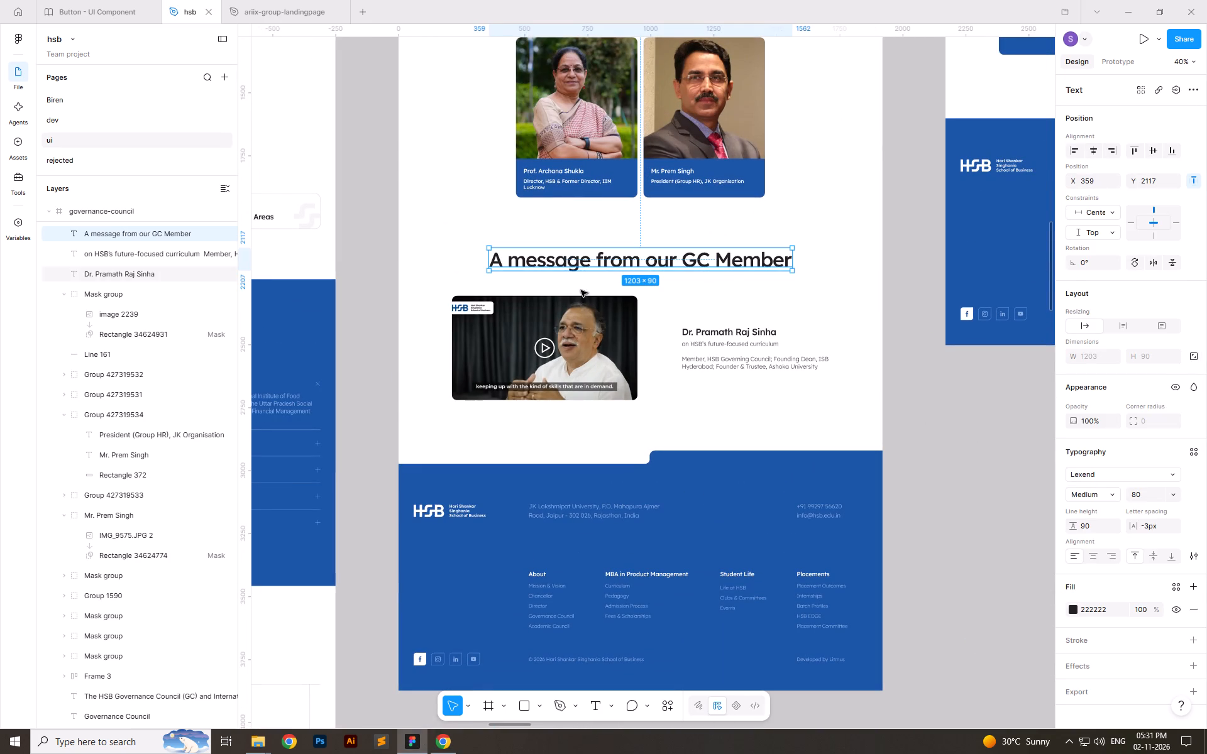
{"action": "left_click", "coordinate": [903, 398]}
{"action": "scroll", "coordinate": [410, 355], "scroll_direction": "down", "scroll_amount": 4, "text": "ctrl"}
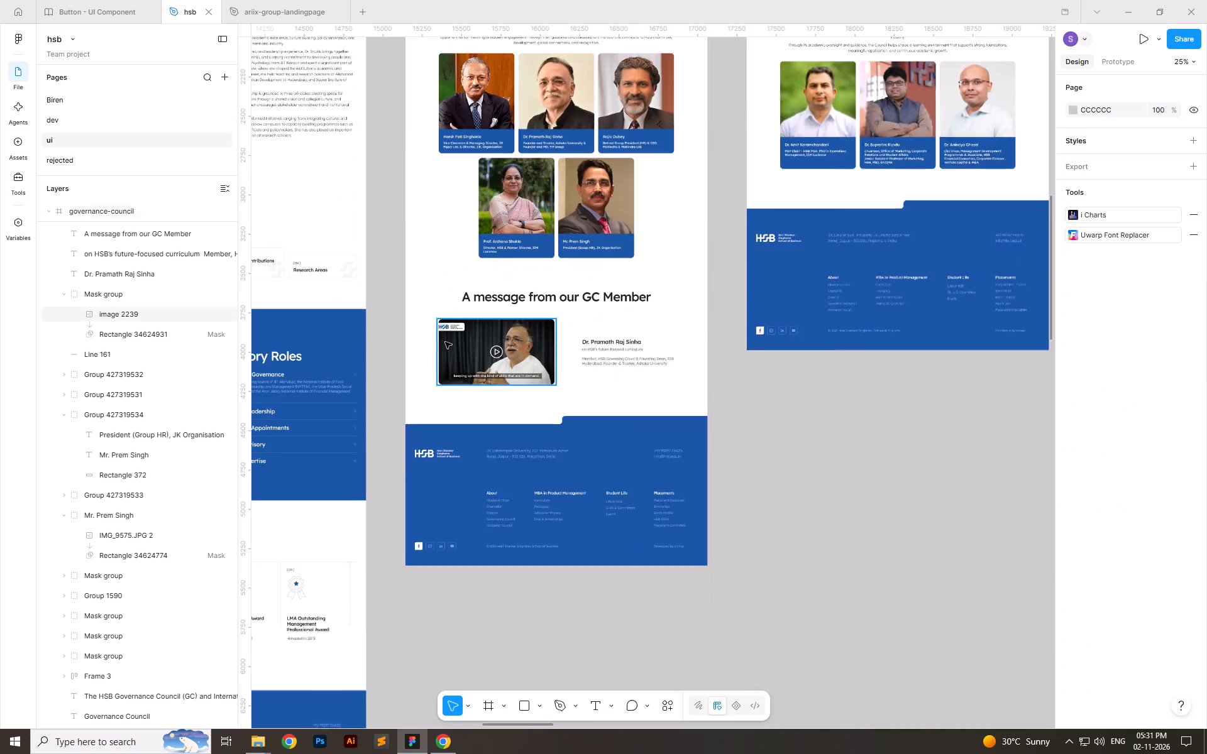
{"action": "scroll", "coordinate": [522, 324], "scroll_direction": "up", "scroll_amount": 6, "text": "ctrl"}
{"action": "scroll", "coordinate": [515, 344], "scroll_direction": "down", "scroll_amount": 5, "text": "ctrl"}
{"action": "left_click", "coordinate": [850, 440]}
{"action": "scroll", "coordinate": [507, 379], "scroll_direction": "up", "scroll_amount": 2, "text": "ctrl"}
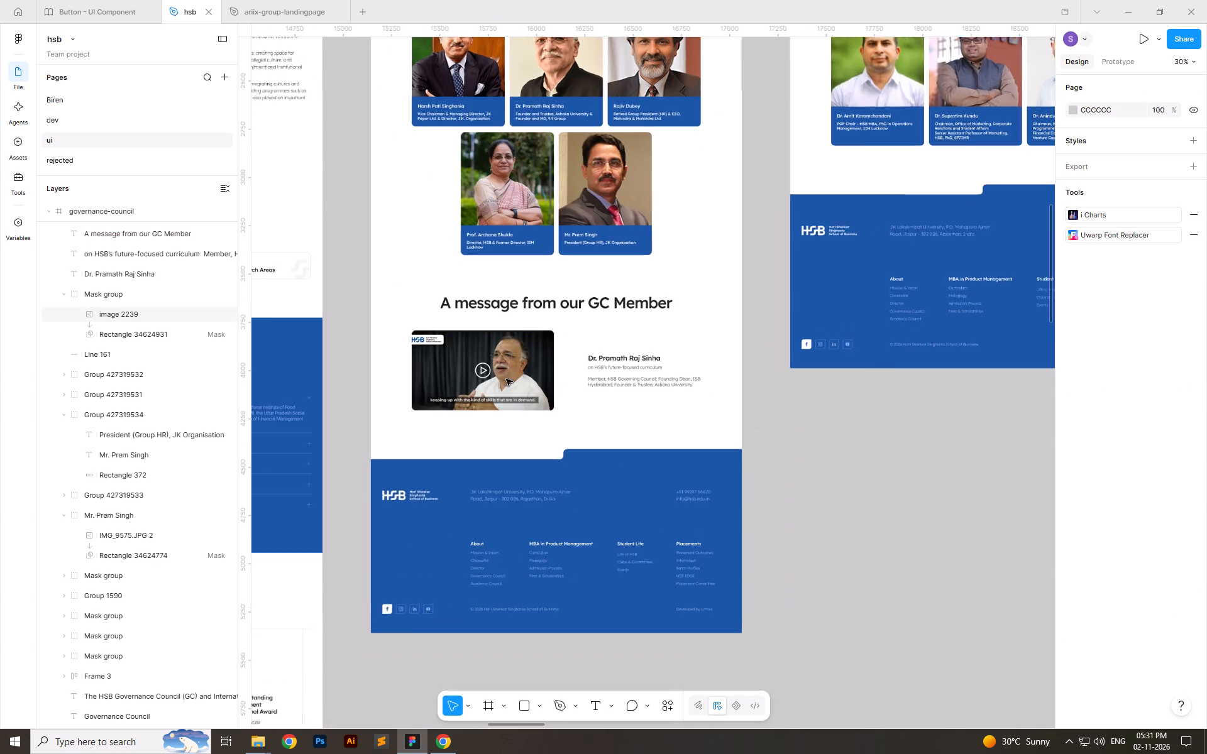
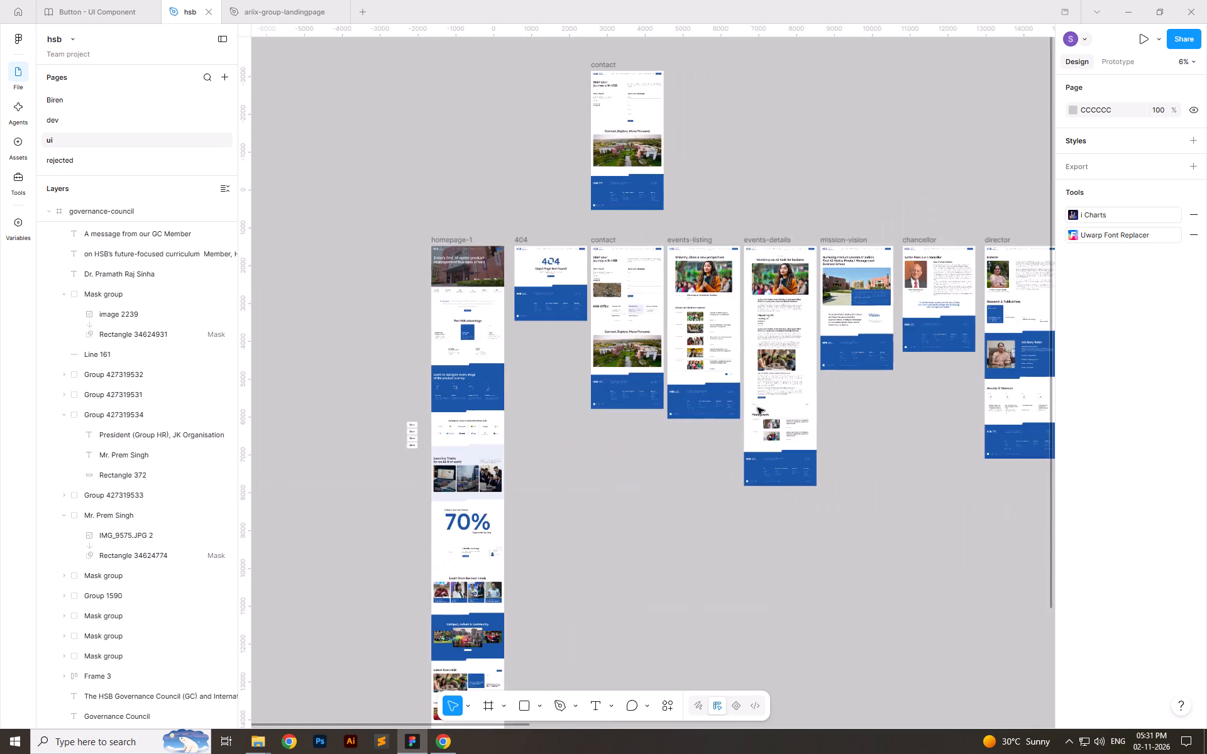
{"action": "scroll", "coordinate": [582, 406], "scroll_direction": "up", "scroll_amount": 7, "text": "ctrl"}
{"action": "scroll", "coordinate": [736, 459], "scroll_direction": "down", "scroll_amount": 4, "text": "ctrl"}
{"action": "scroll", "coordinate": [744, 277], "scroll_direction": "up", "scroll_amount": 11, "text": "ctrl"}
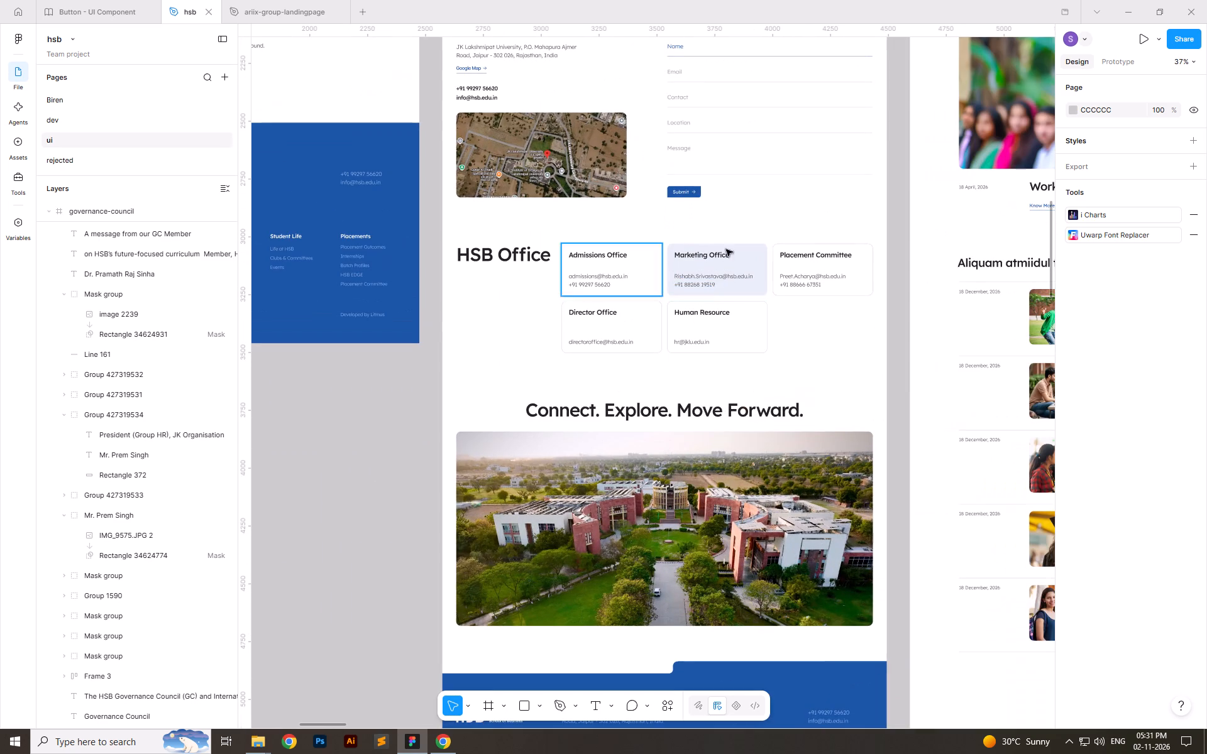
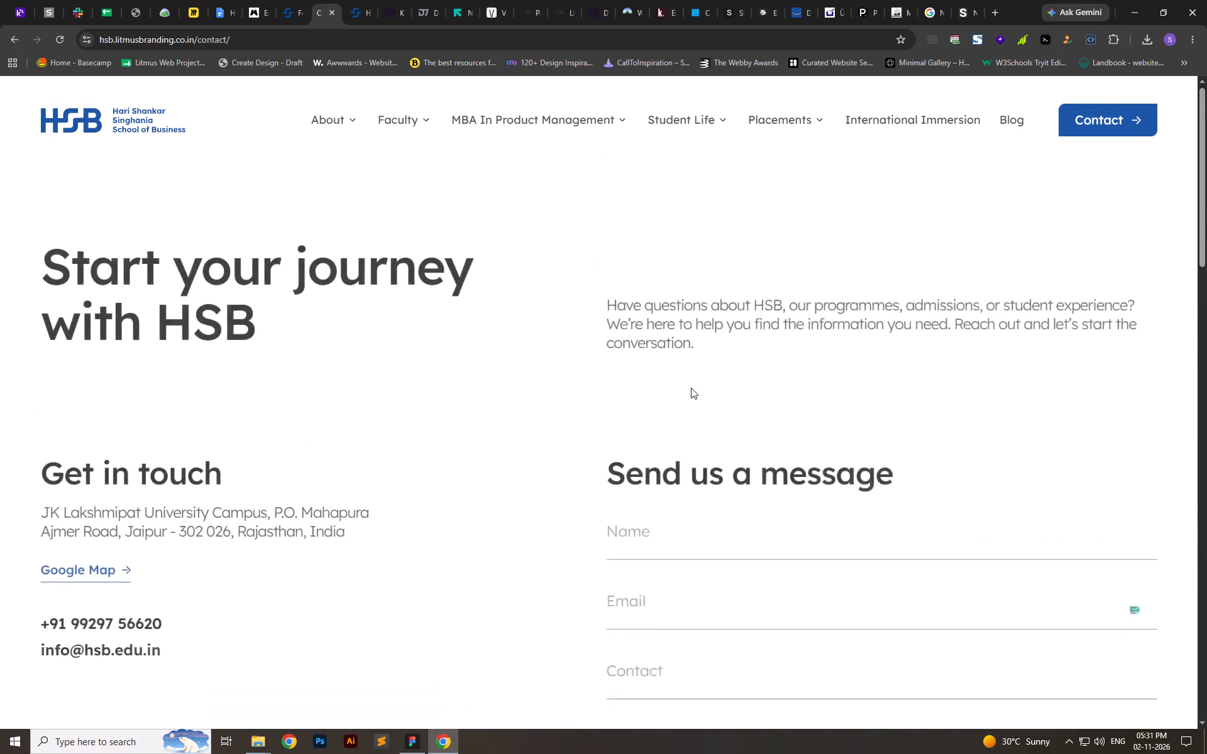
Compare the live HSB contact page with its Figma design, checking the contact details, map, enquiry form and office sections.
{"action": "scroll", "coordinate": [691, 388], "scroll_direction": "down", "scroll_amount": 9}
{"action": "scroll", "coordinate": [764, 351], "scroll_direction": "down", "scroll_amount": 3}
{"action": "scroll", "coordinate": [735, 380], "scroll_direction": "up", "scroll_amount": 3}
{"action": "key", "text": "alt+Tab"}
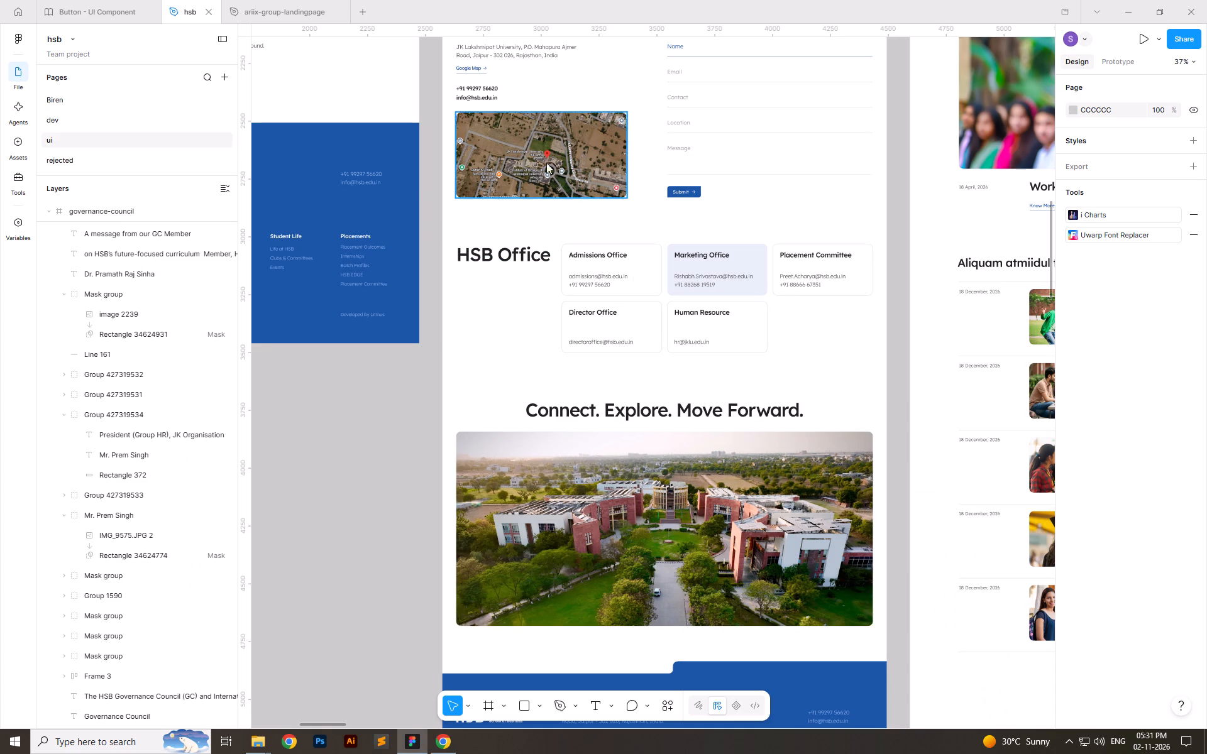
{"action": "key", "text": "alt+Tab"}
{"action": "scroll", "coordinate": [400, 506], "scroll_direction": "up", "scroll_amount": 4}
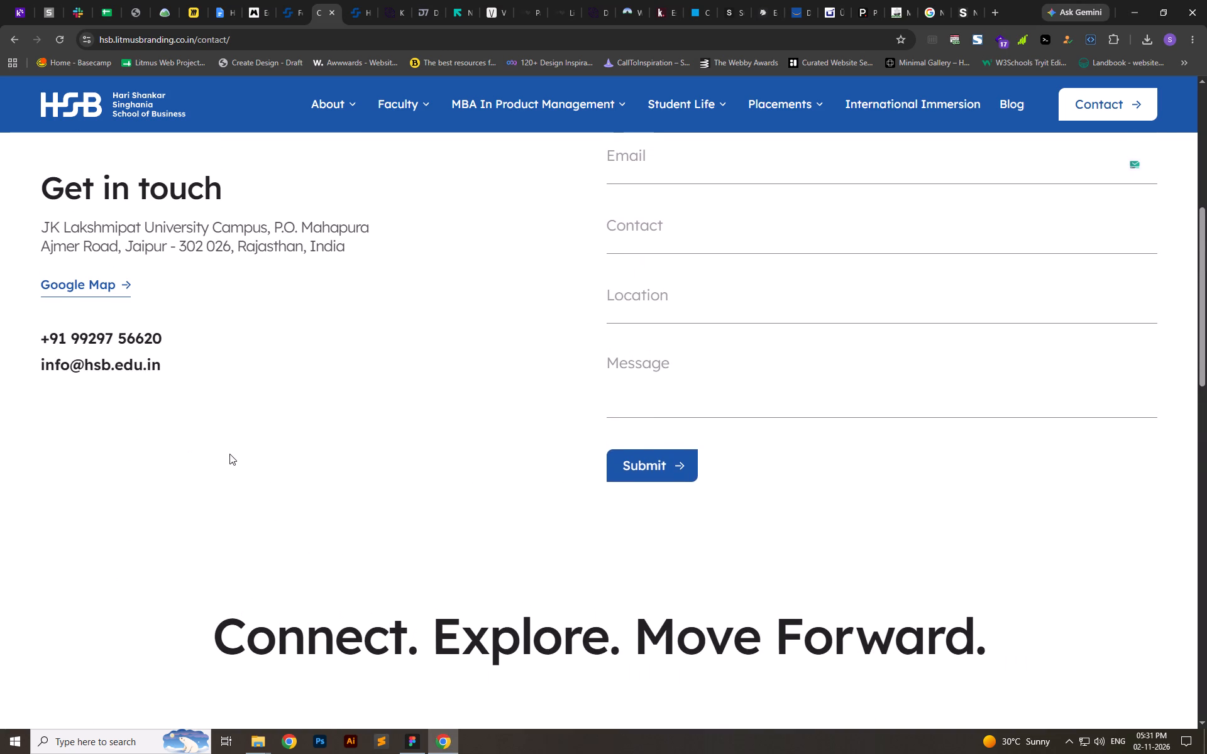
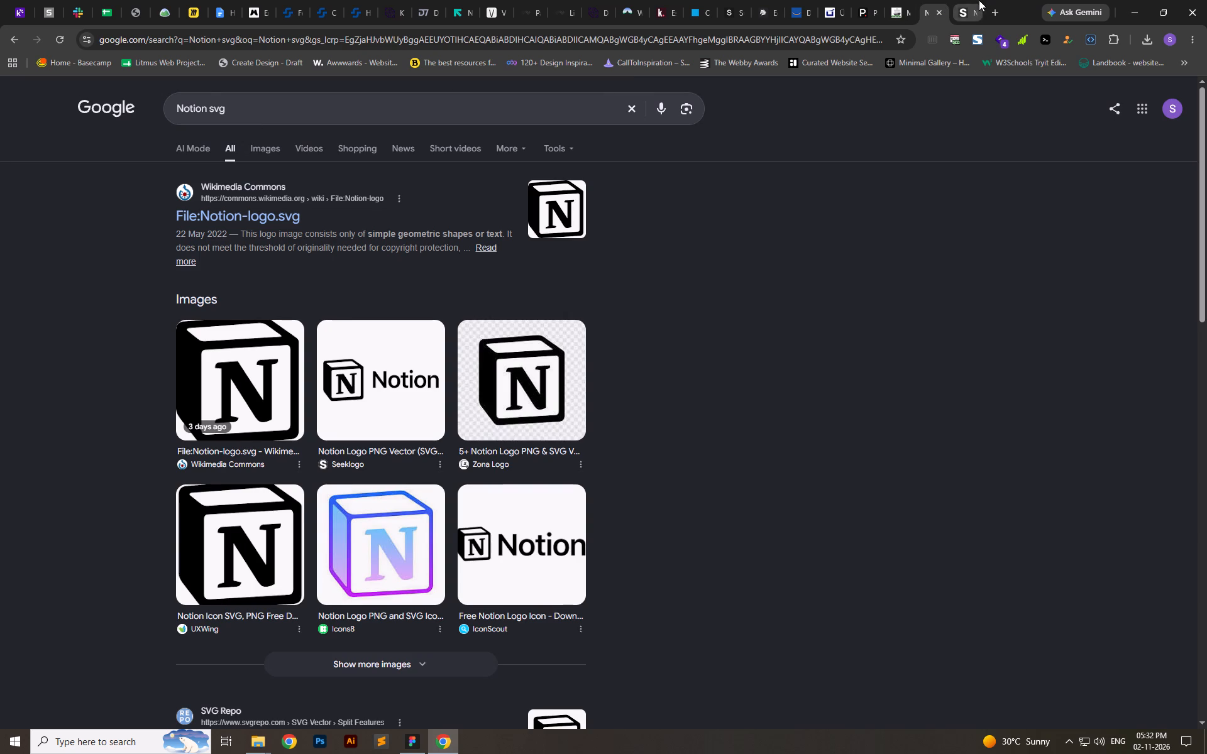
Search Seeklogo for "Slack" and download the Slack Technologies vector logo.
{"action": "left_click", "coordinate": [639, 142]}
{"action": "key", "text": "ctrl+v"}
{"action": "key", "text": "Return"}
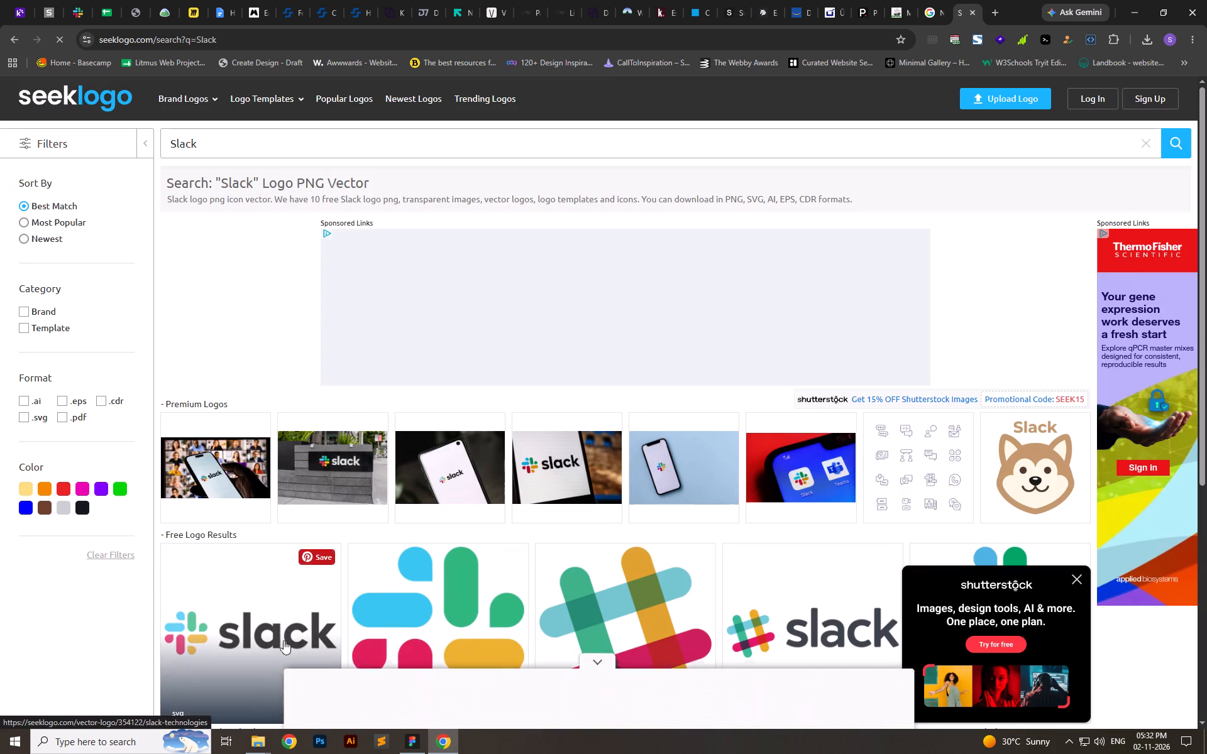
{"action": "left_click", "coordinate": [280, 615]}
{"action": "left_click", "coordinate": [731, 272]}
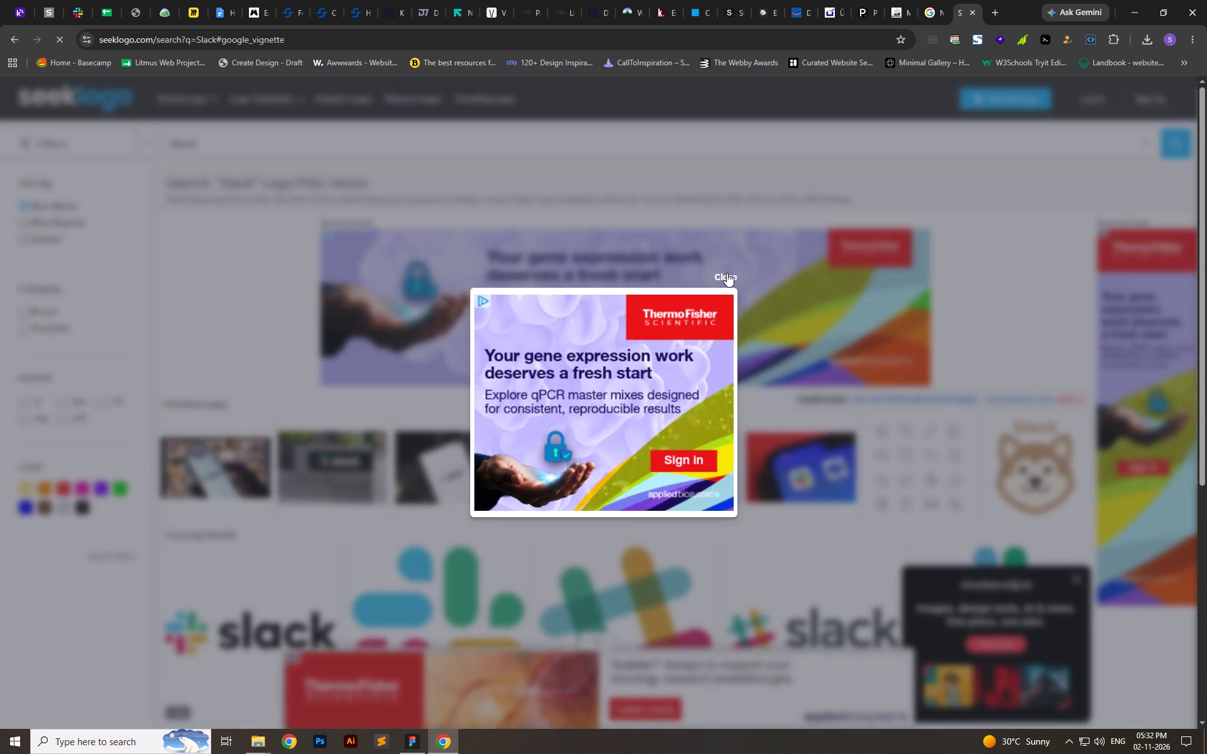
{"action": "scroll", "coordinate": [599, 436], "scroll_direction": "down", "scroll_amount": 5}
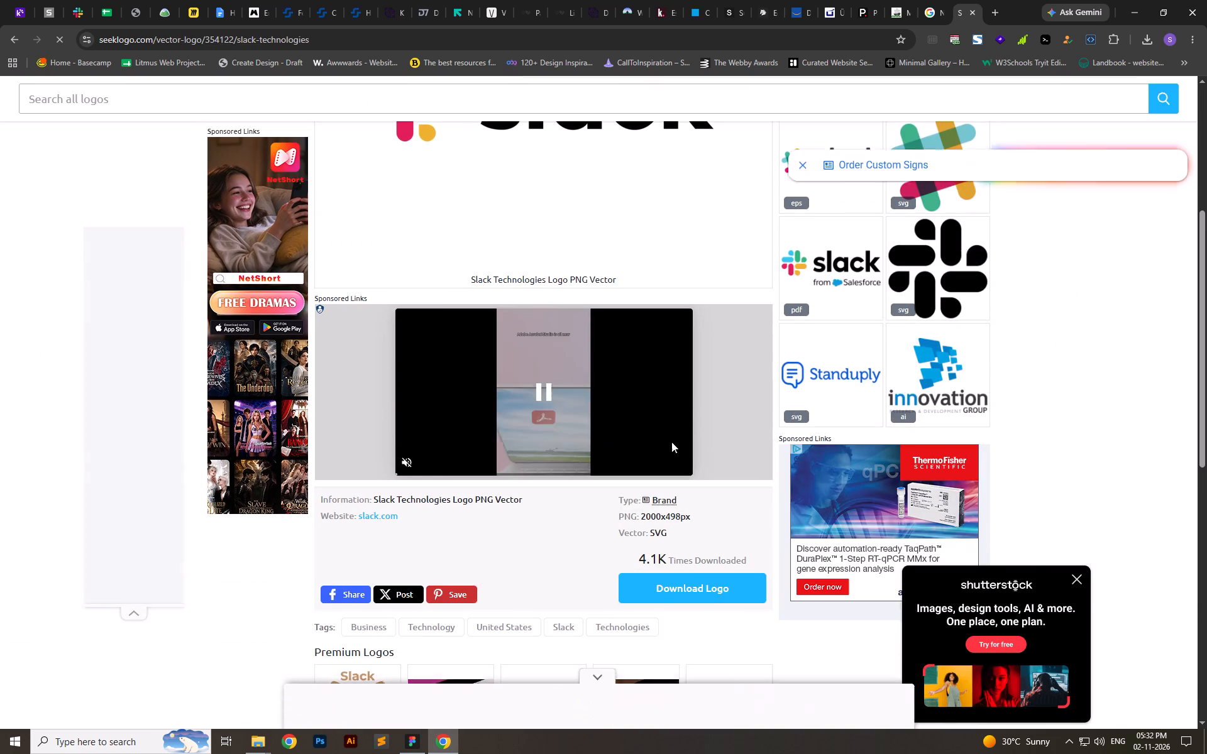
{"action": "left_click", "coordinate": [693, 581]}
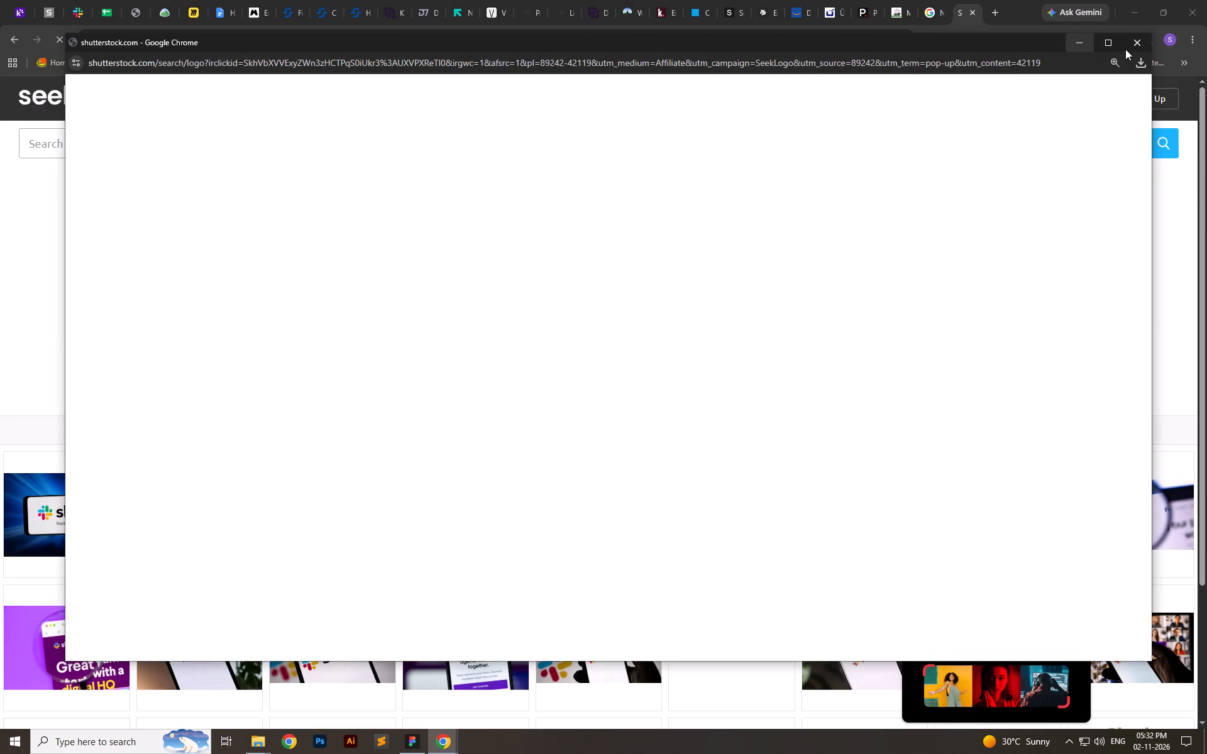
{"action": "left_click", "coordinate": [1127, 47]}
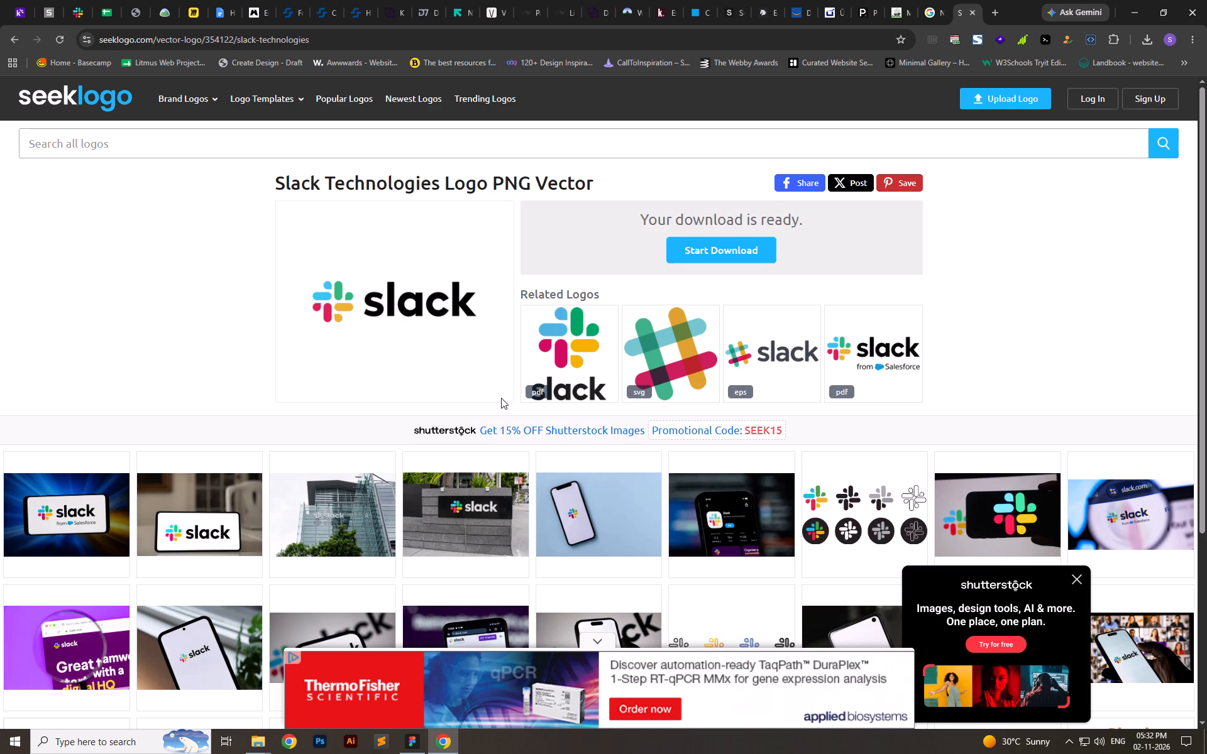
{"action": "left_click", "coordinate": [725, 255]}
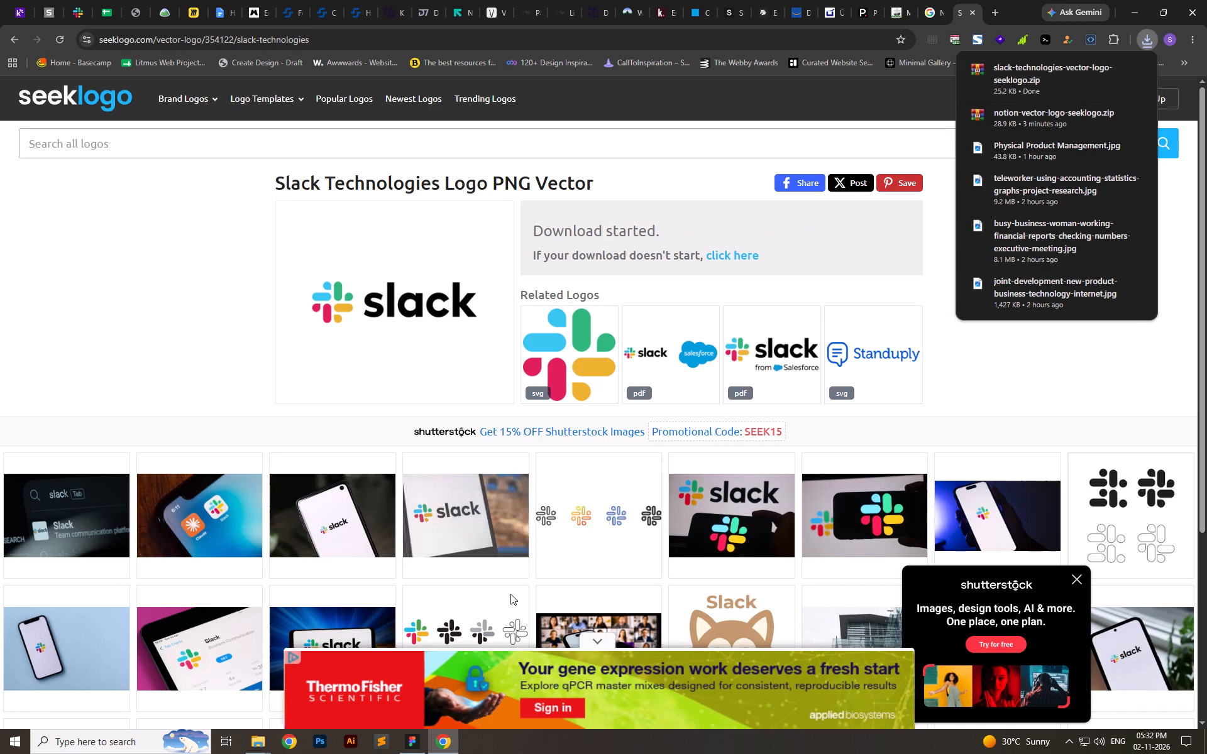
In Figma, replace the contact frame on the dev page with a copy of the 1920 × 4303 contact frame from the ui page.
{"action": "left_click", "coordinate": [411, 745]}
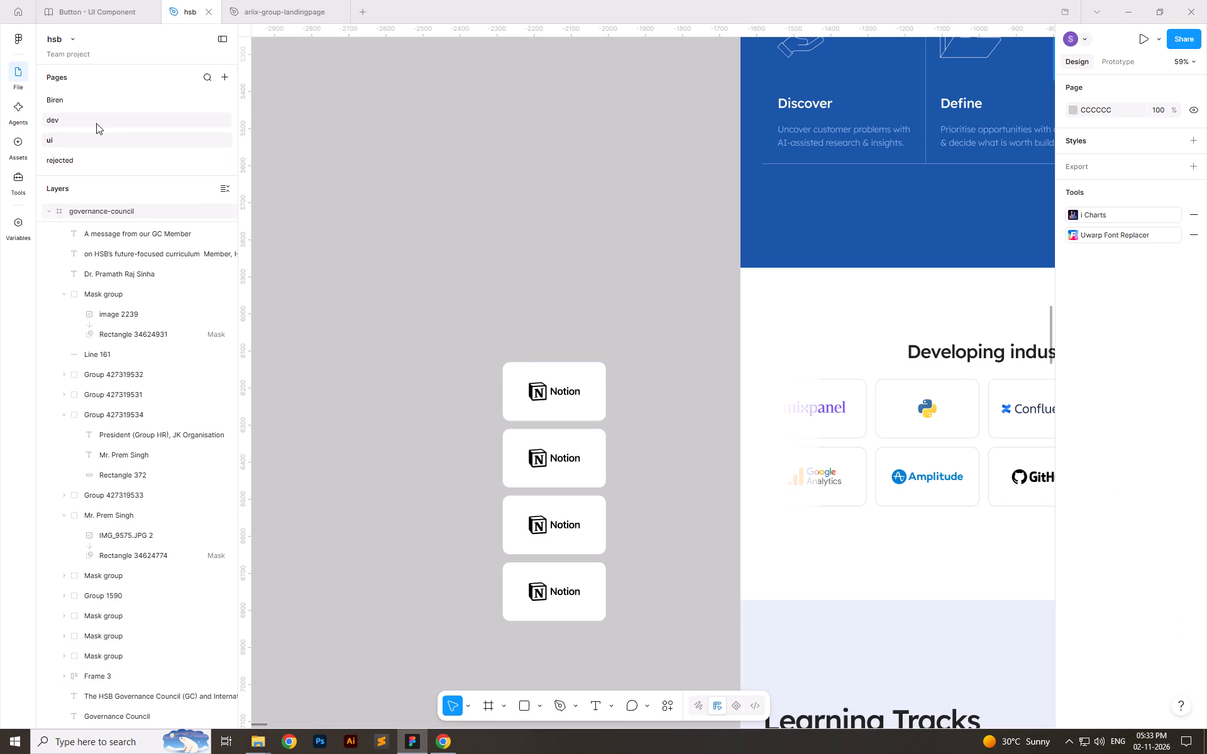
{"action": "left_click", "coordinate": [95, 123]}
{"action": "scroll", "coordinate": [541, 345], "scroll_direction": "down", "scroll_amount": 18, "text": "ctrl"}
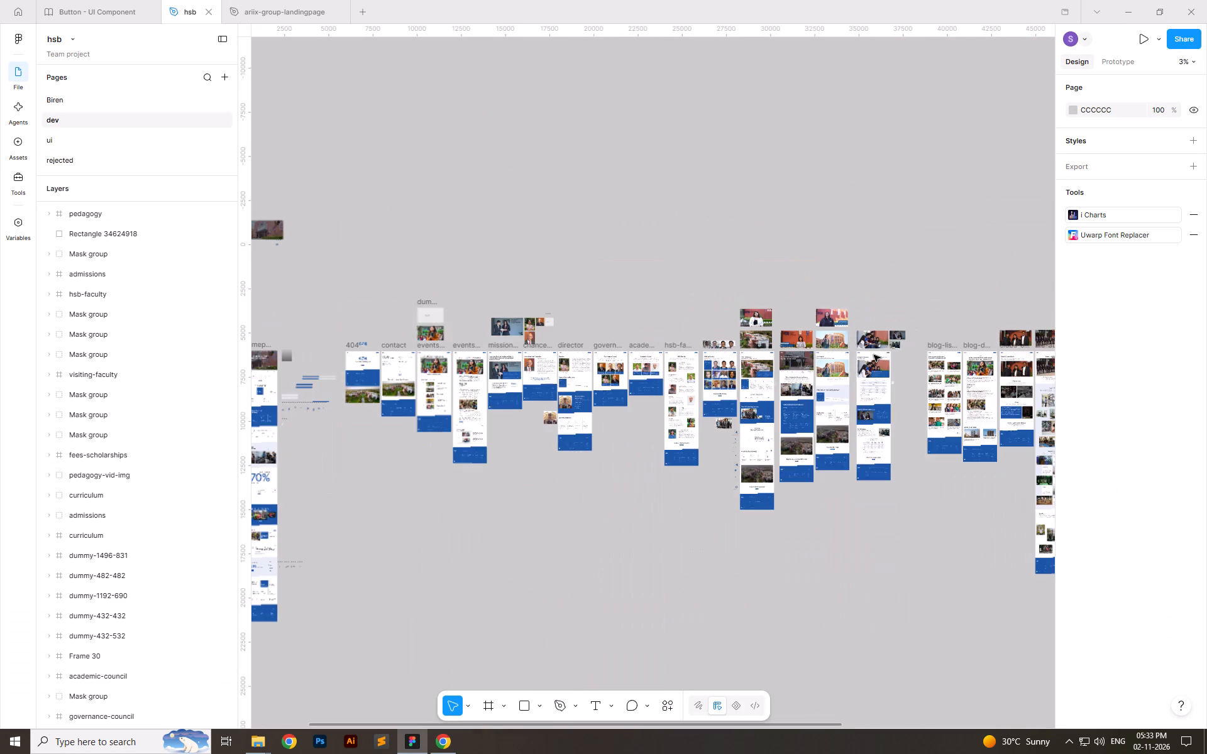
{"action": "scroll", "coordinate": [294, 444], "scroll_direction": "up", "scroll_amount": 7, "text": "ctrl"}
{"action": "scroll", "coordinate": [491, 237], "scroll_direction": "up", "scroll_amount": 5, "text": "ctrl"}
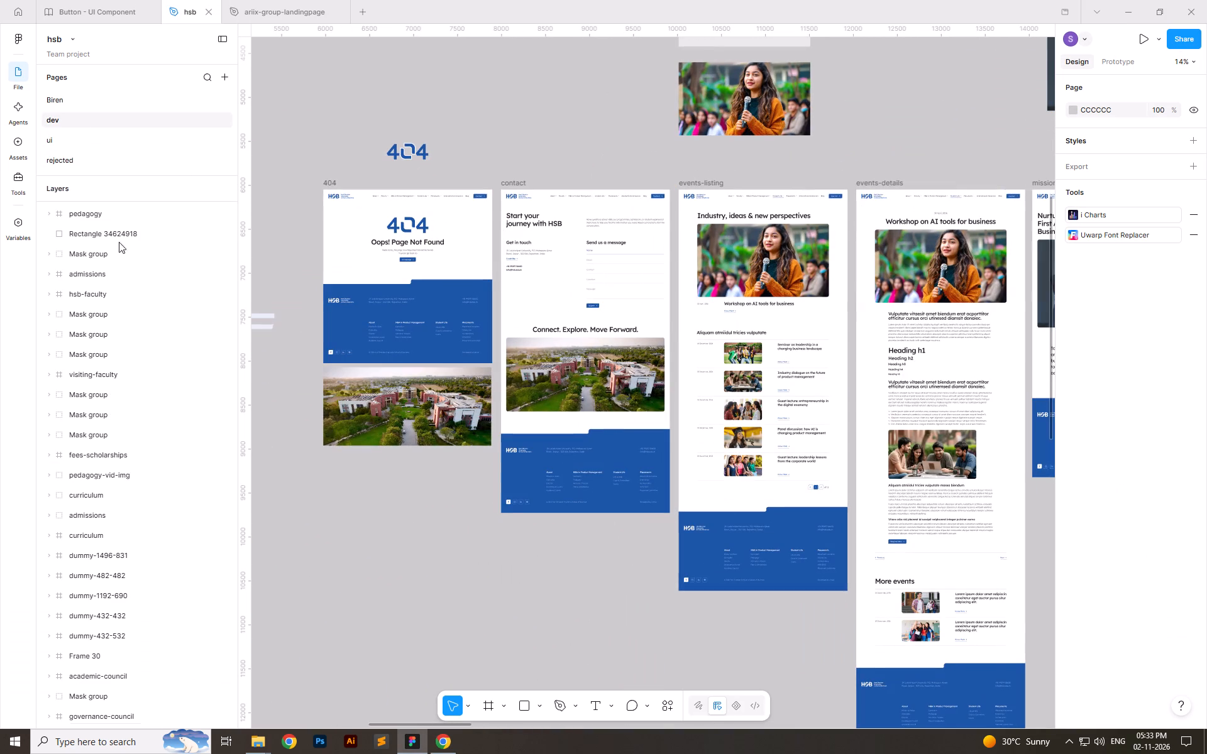
{"action": "left_click", "coordinate": [67, 143]}
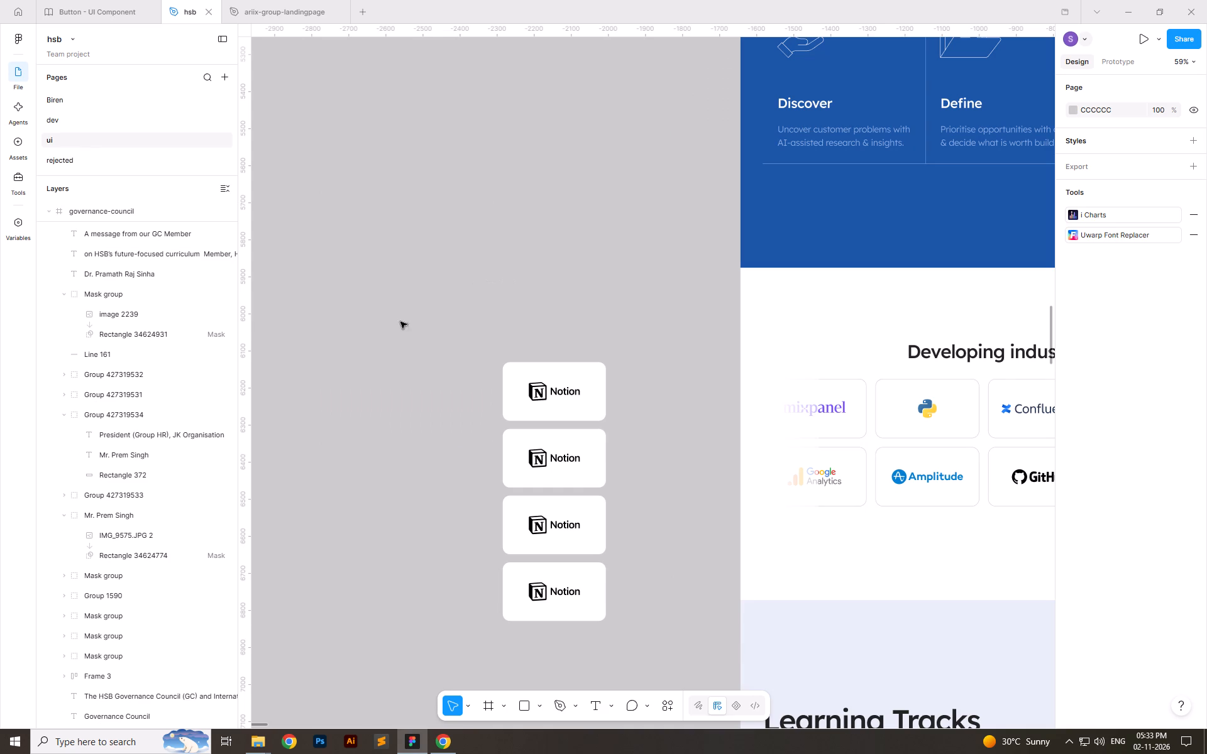
{"action": "scroll", "coordinate": [346, 360], "scroll_direction": "down", "scroll_amount": 17, "text": "ctrl"}
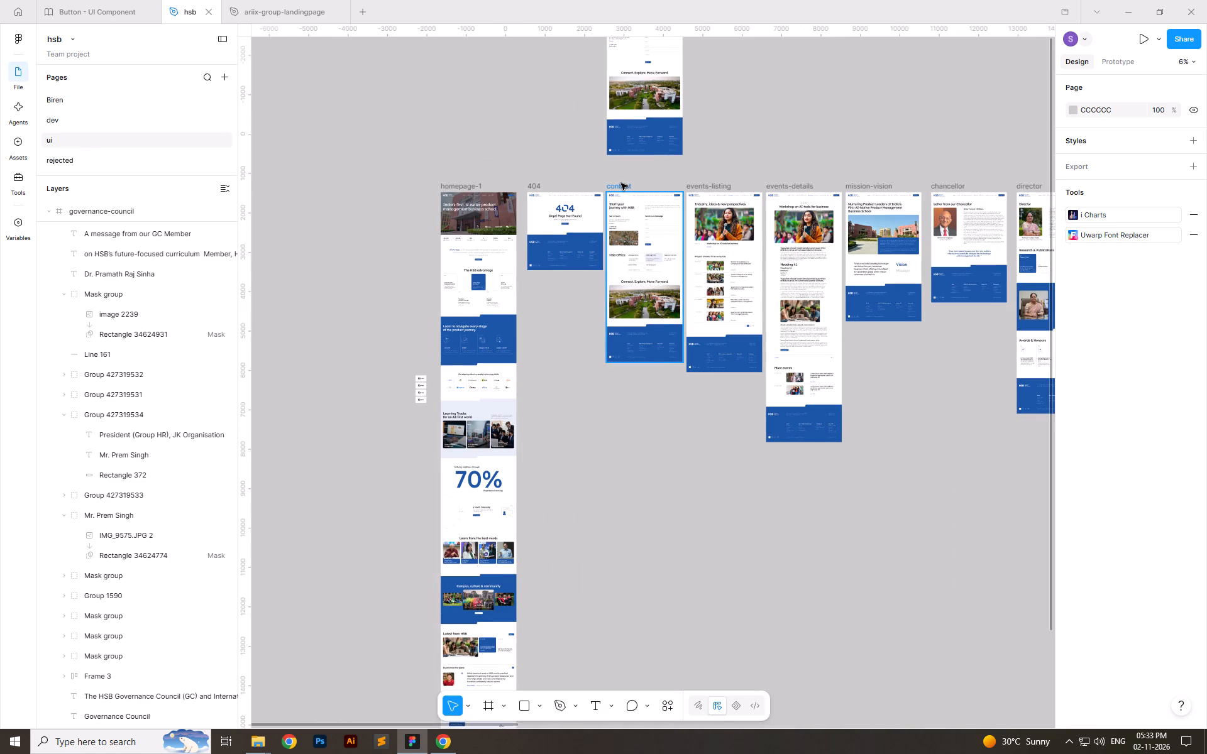
{"action": "left_click", "coordinate": [621, 183]}
{"action": "key", "text": "ctrl+c"}
{"action": "left_click", "coordinate": [61, 123]}
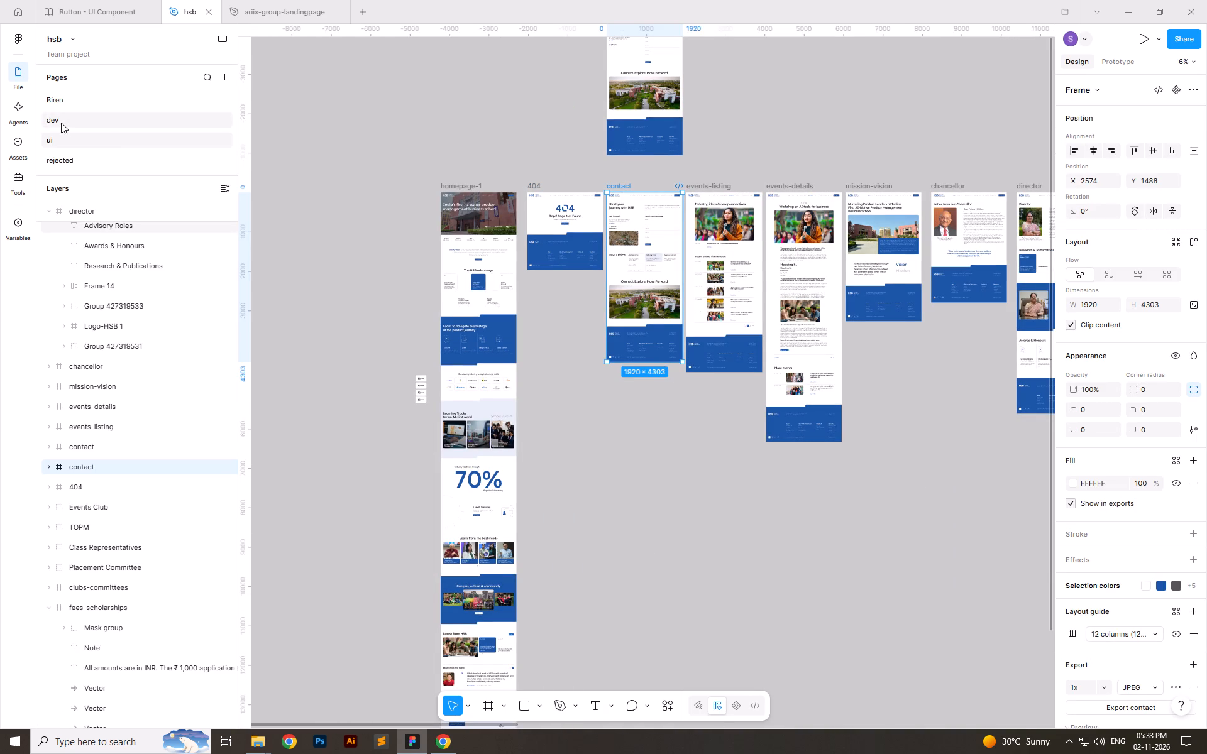
{"action": "left_click", "coordinate": [510, 185]}
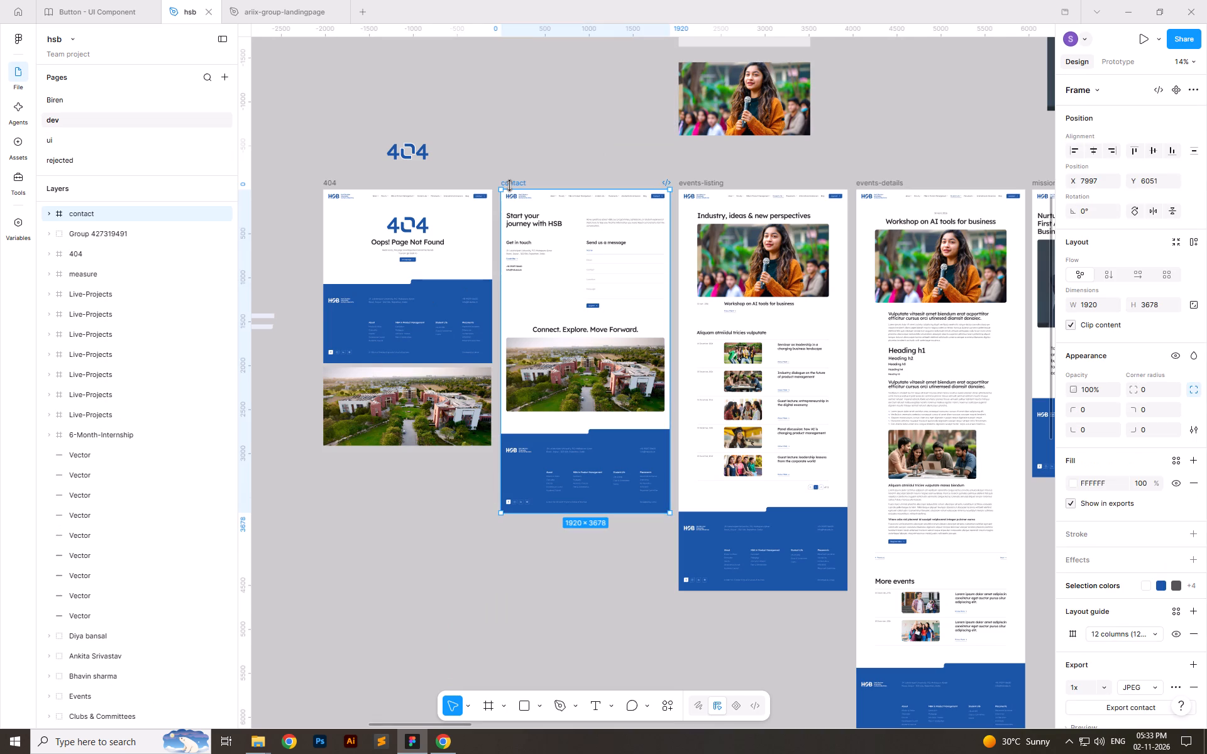
{"action": "key", "text": "ctrl+shift+r"}
{"action": "left_click", "coordinate": [586, 121]}
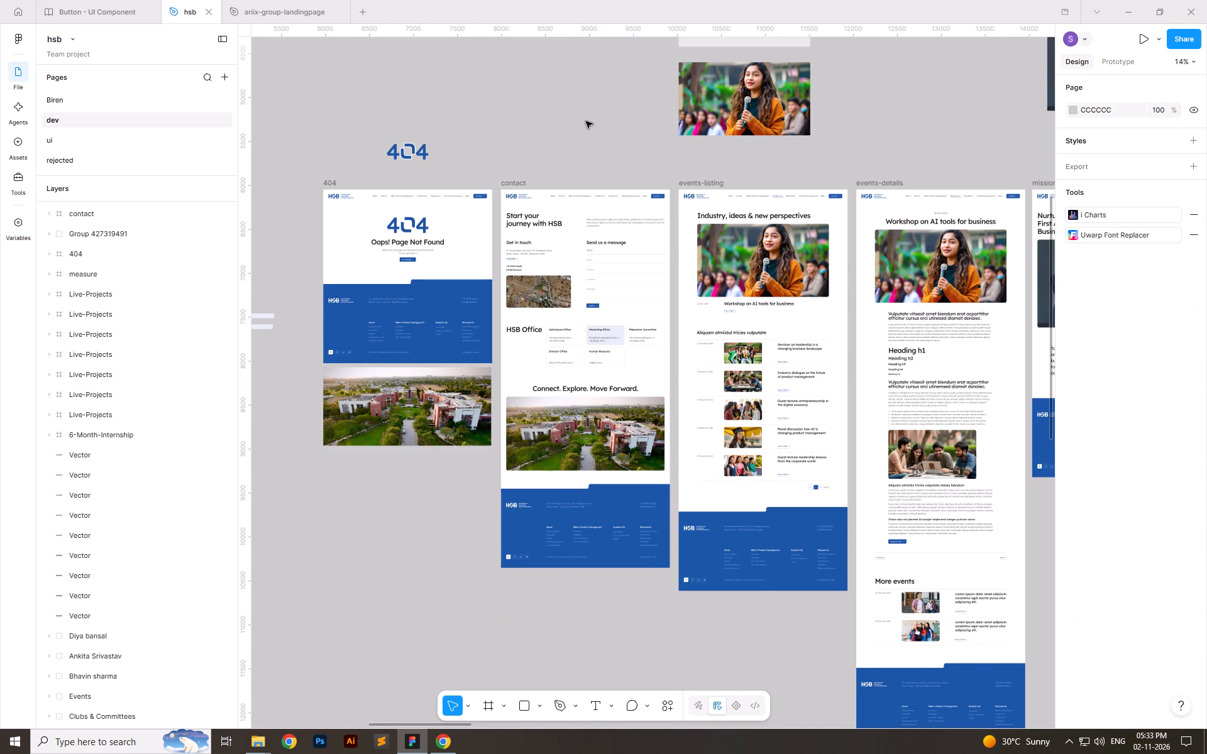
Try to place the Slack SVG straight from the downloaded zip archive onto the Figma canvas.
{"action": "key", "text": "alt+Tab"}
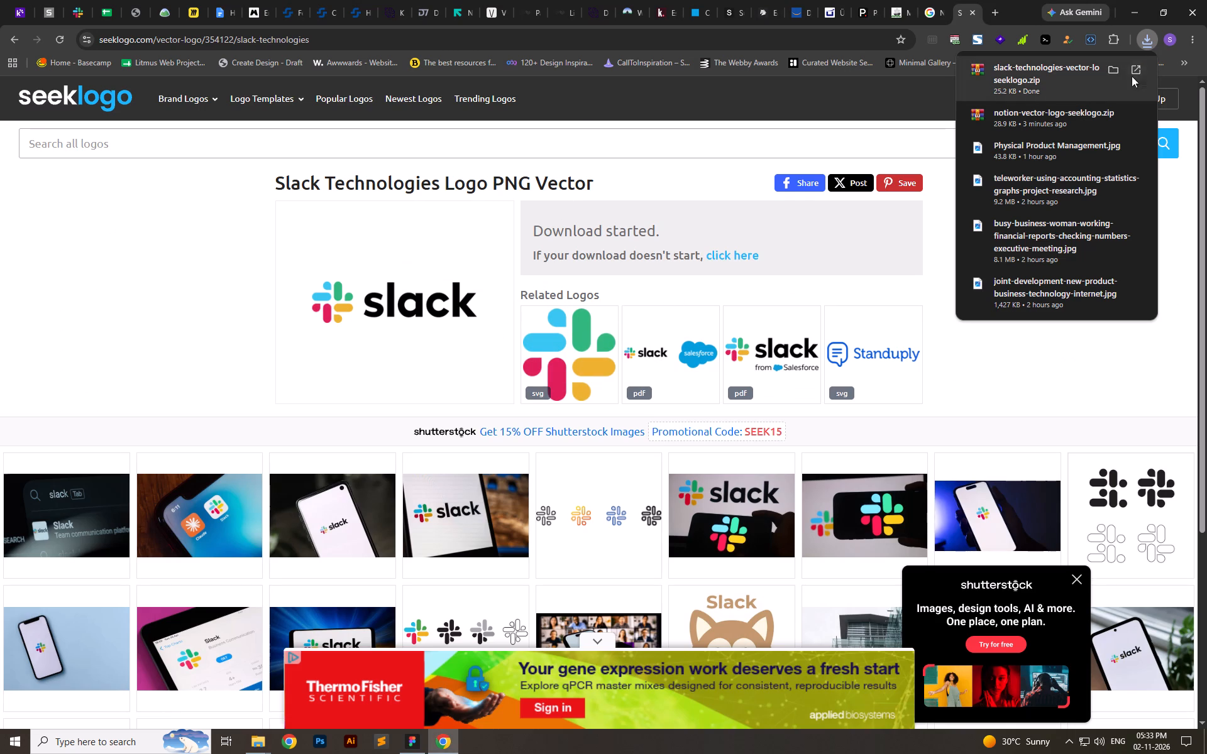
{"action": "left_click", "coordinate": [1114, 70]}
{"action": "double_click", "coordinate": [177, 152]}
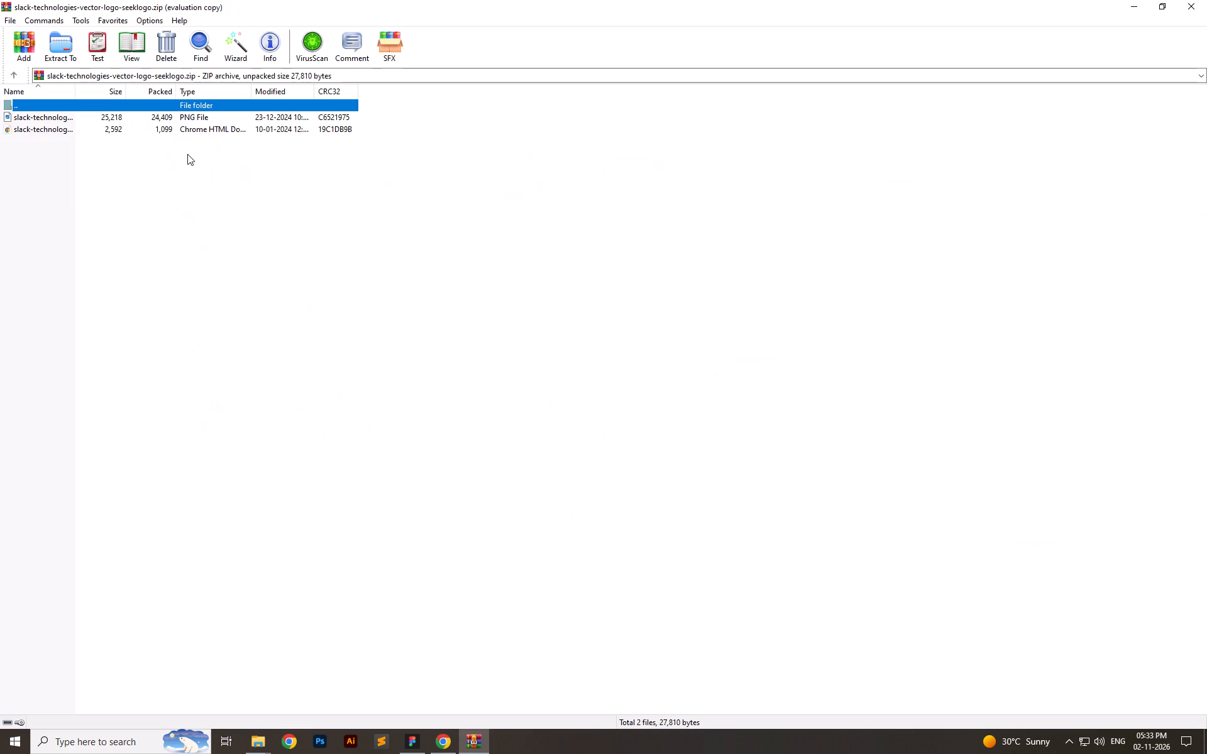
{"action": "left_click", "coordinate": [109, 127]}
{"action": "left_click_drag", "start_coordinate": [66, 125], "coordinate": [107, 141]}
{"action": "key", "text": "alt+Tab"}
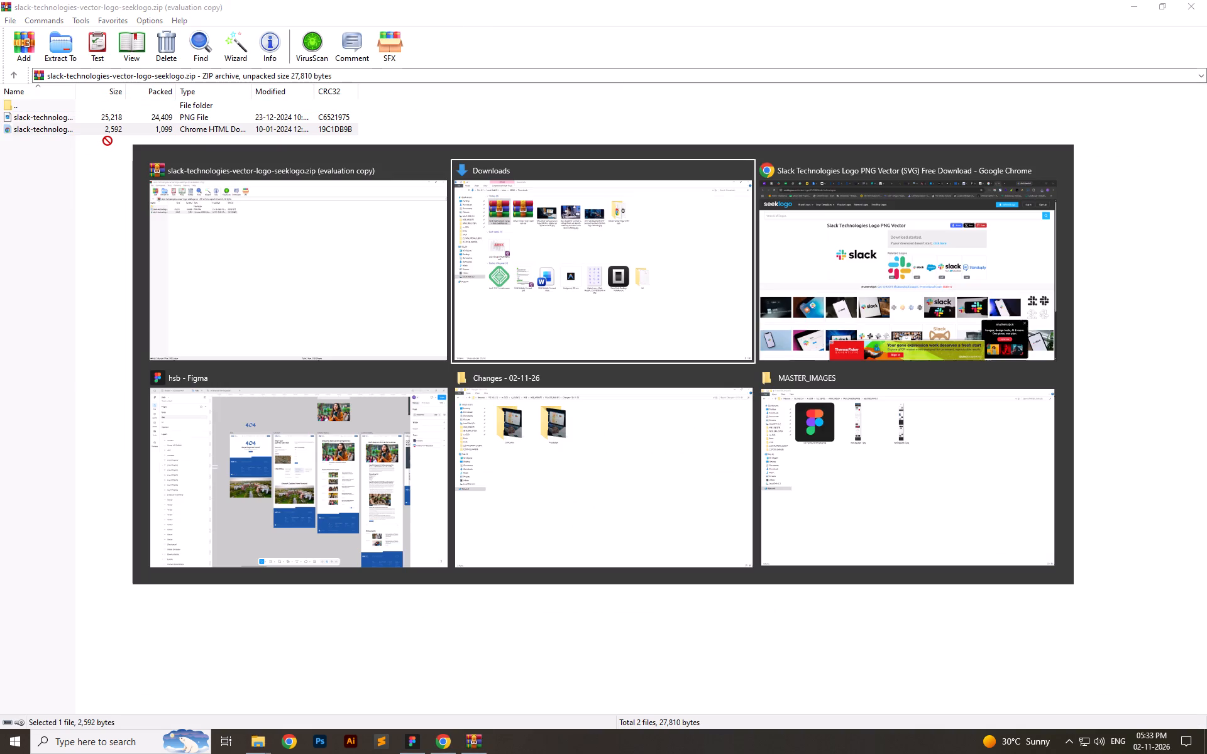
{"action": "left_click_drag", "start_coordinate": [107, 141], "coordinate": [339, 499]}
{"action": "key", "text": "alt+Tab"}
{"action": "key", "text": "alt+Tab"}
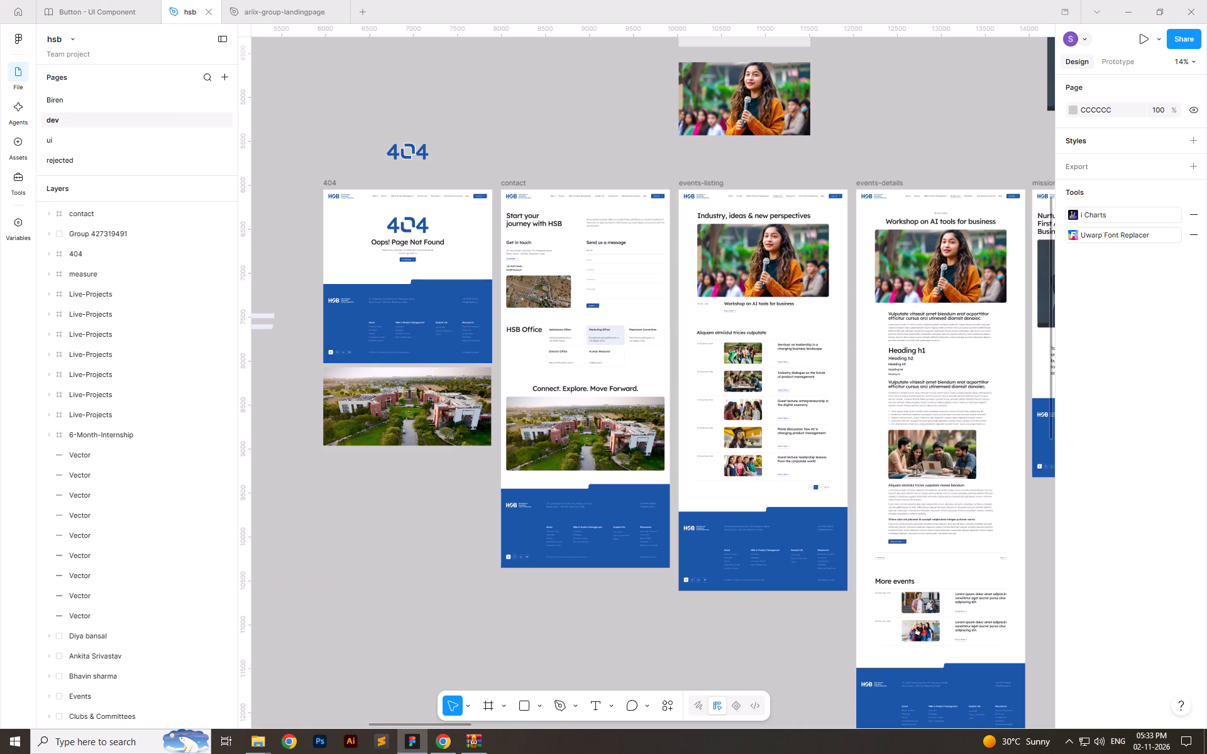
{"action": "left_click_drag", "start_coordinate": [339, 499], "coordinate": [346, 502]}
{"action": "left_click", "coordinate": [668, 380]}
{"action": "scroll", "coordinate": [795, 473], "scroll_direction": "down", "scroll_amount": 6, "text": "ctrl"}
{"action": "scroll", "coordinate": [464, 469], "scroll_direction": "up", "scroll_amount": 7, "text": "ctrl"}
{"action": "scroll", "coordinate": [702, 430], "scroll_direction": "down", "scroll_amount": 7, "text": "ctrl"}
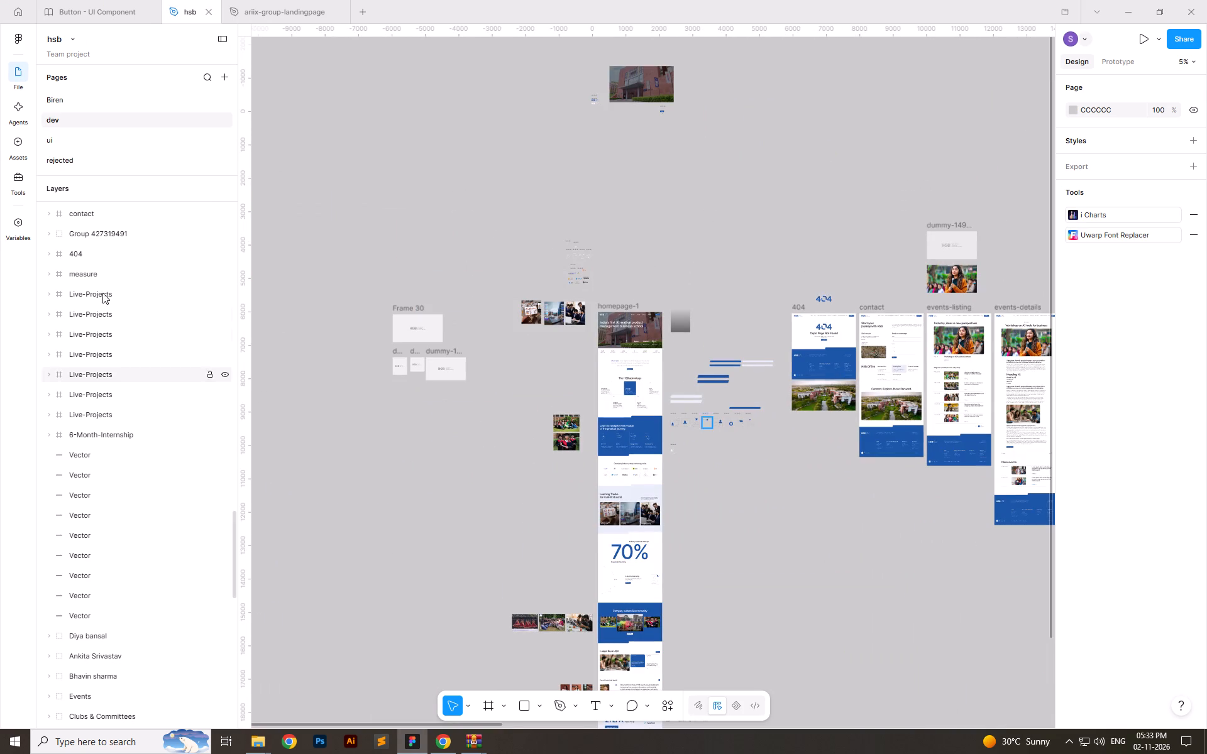
Return to the Notion cards on Figma's ui page, then extract the Slack logo zip into its own folder in Downloads.
{"action": "left_click", "coordinate": [60, 136]}
{"action": "scroll", "coordinate": [375, 390], "scroll_direction": "up", "scroll_amount": 9, "text": "ctrl"}
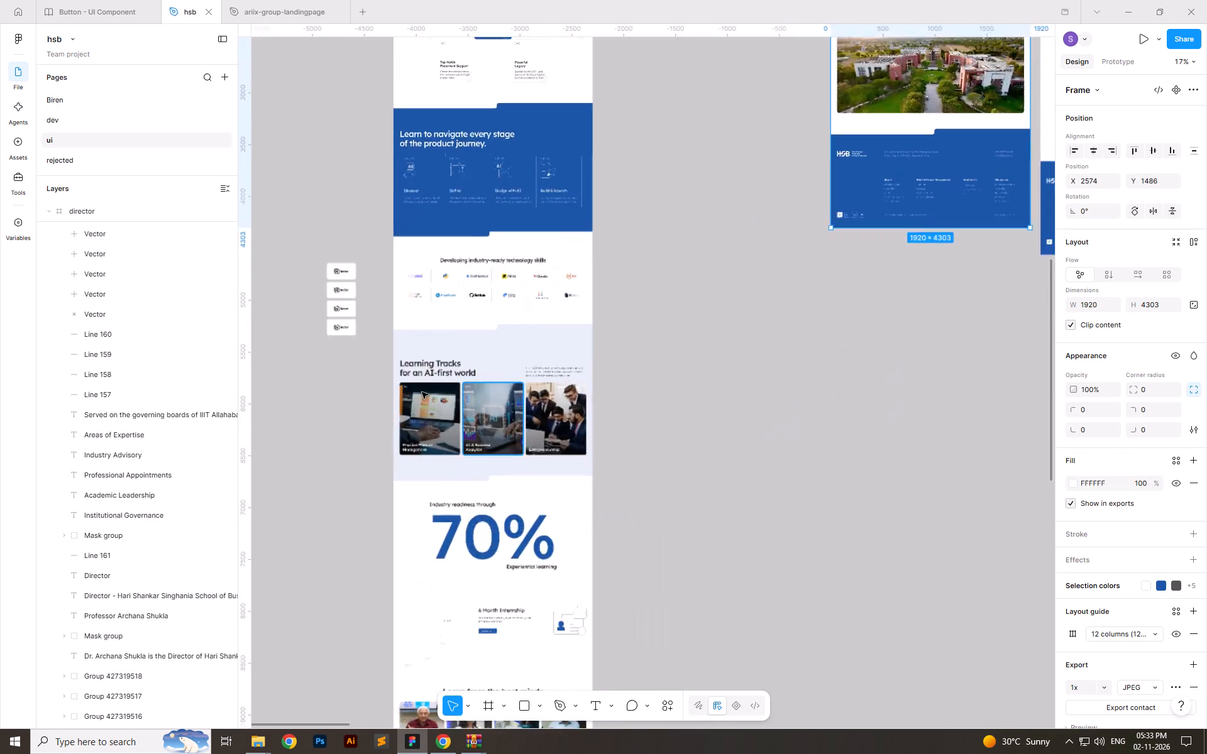
{"action": "scroll", "coordinate": [422, 392], "scroll_direction": "up", "scroll_amount": 3, "text": "ctrl"}
{"action": "scroll", "coordinate": [834, 377], "scroll_direction": "down", "scroll_amount": 6, "text": "ctrl"}
{"action": "scroll", "coordinate": [646, 331], "scroll_direction": "up", "scroll_amount": 20, "text": "ctrl"}
{"action": "scroll", "coordinate": [646, 331], "scroll_direction": "up", "scroll_amount": 1, "text": "ctrl"}
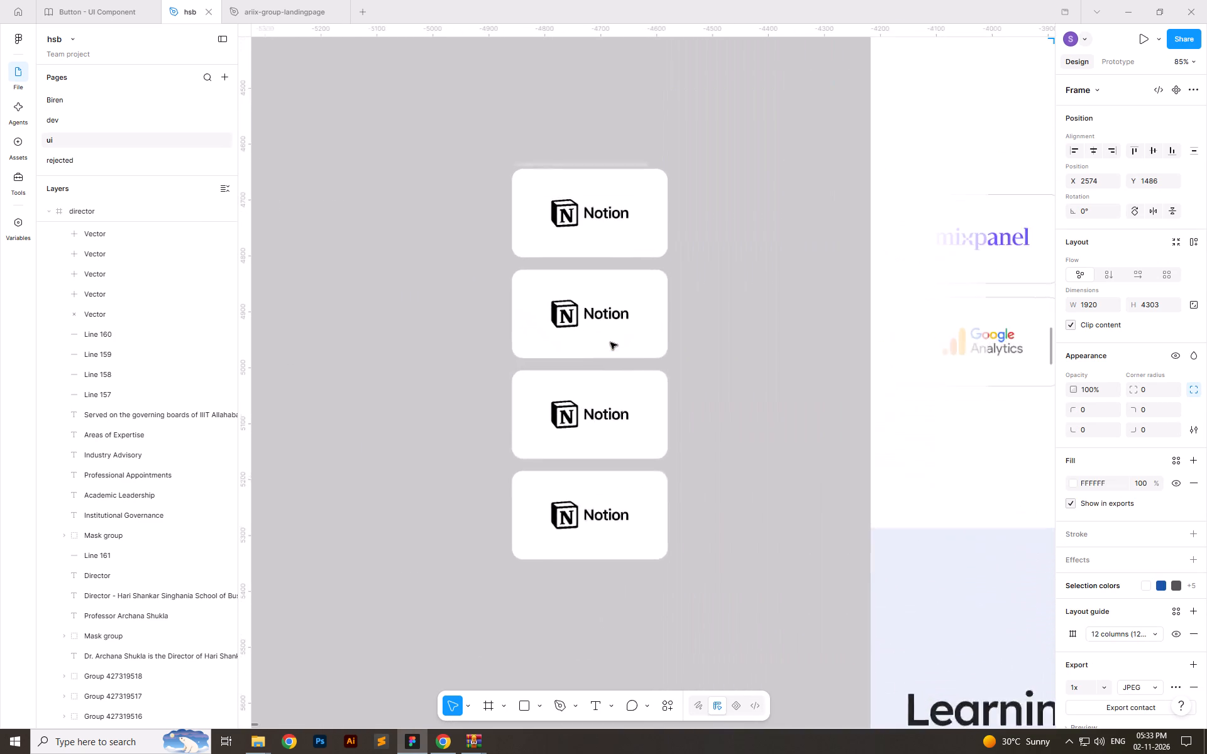
{"action": "scroll", "coordinate": [610, 342], "scroll_direction": "up", "scroll_amount": 2, "text": "ctrl"}
{"action": "key", "text": "alt+Tab"}
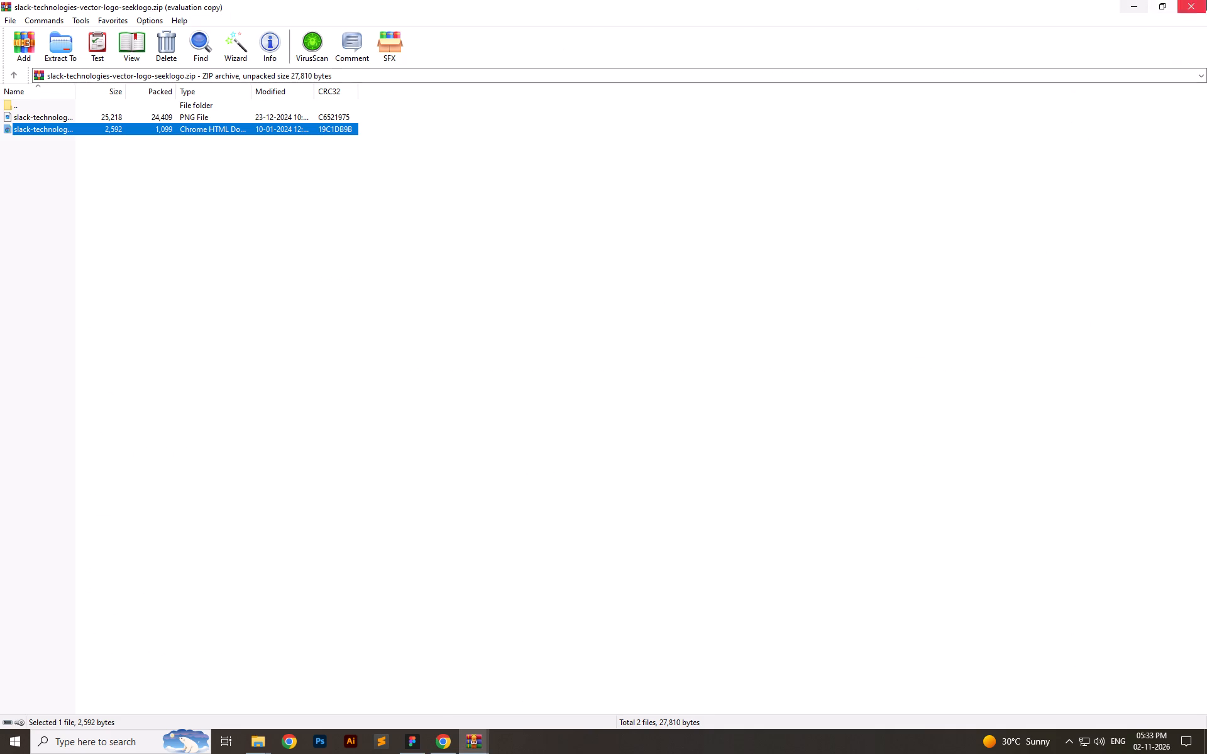
{"action": "left_click", "coordinate": [1206, 0]}
{"action": "key", "text": "alt+Tab"}
{"action": "key", "text": "alt+Tab"}
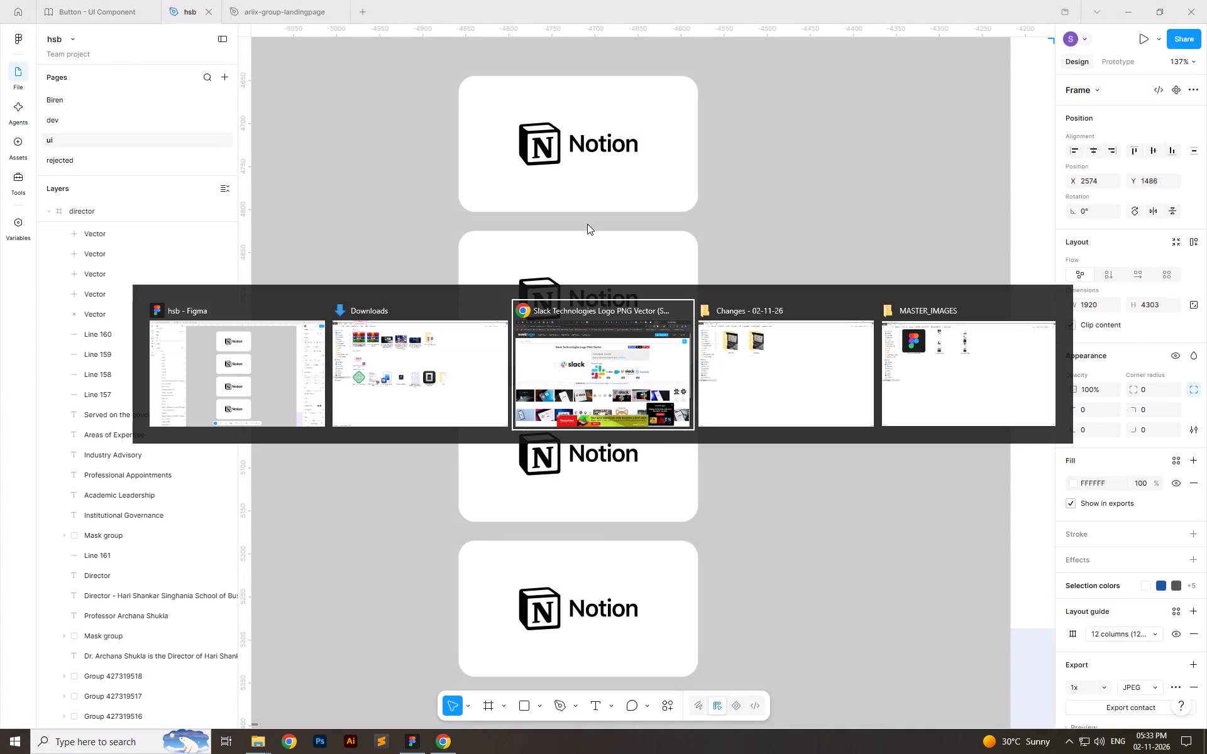
{"action": "key", "text": "alt+Tab"}
{"action": "left_click", "coordinate": [521, 249]}
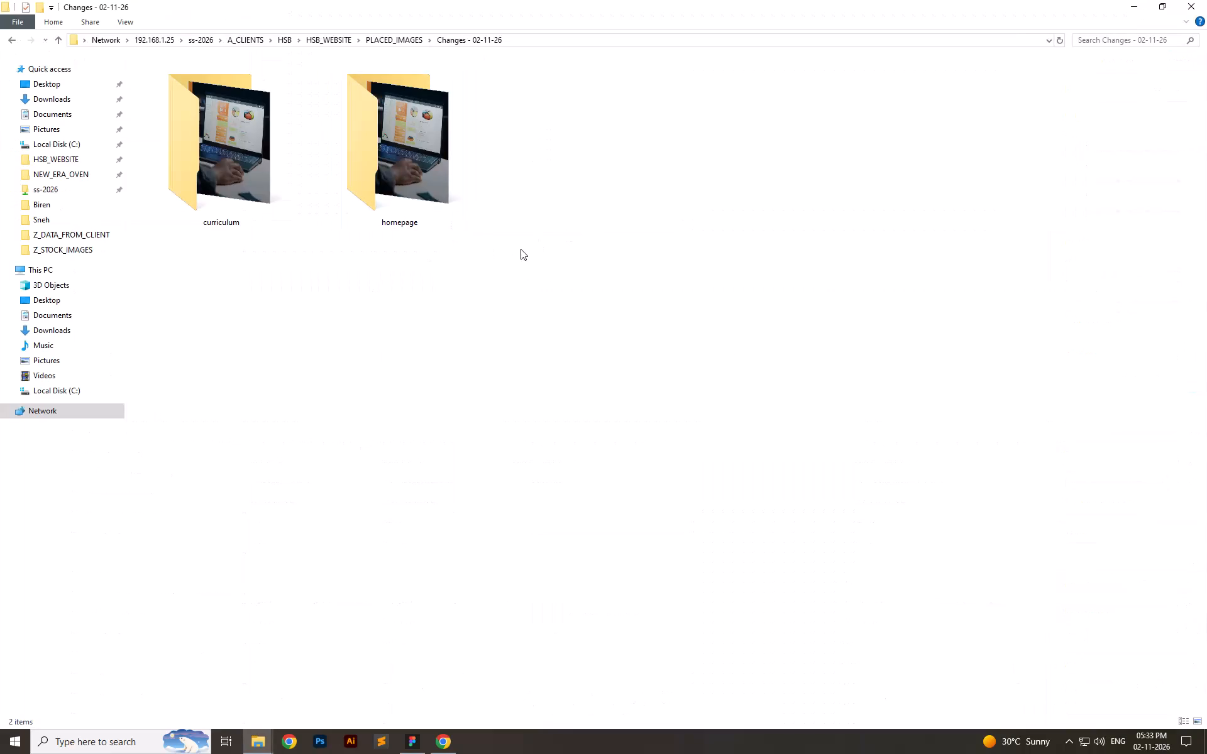
{"action": "left_click", "coordinate": [416, 330]}
{"action": "key", "text": "alt+Tab"}
{"action": "left_click", "coordinate": [624, 390], "text": "alt"}
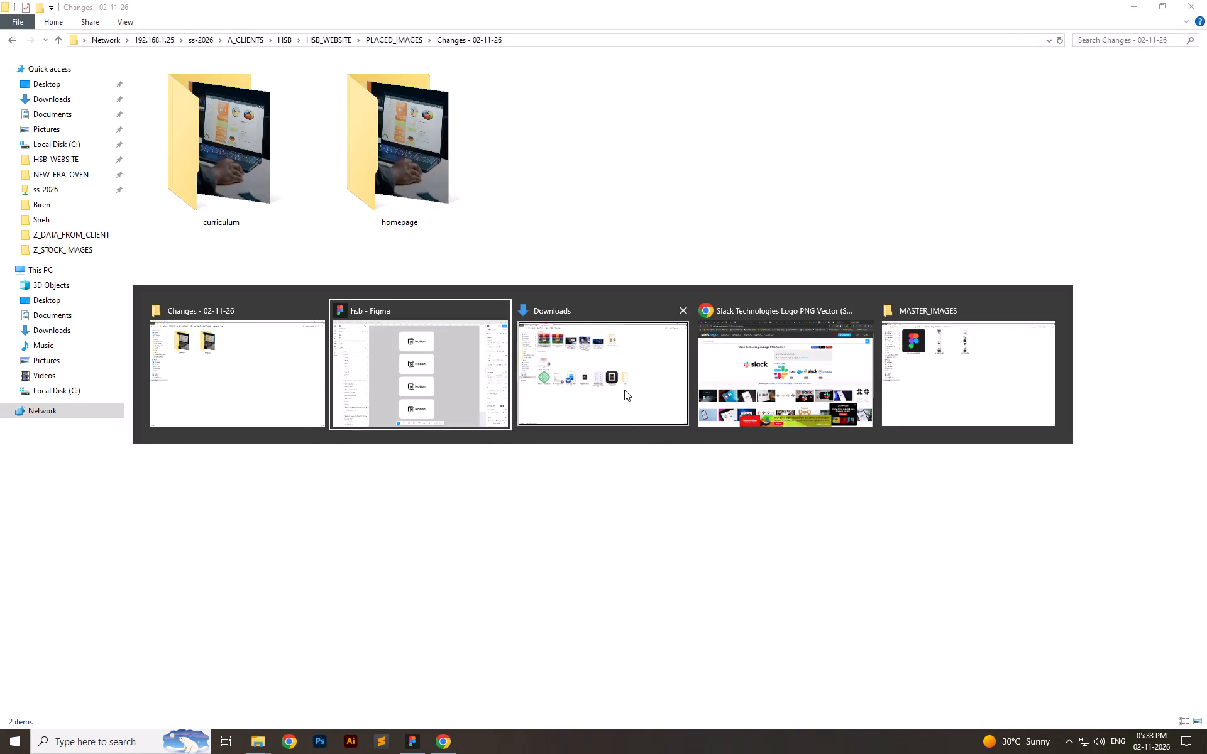
{"action": "right_click", "coordinate": [163, 151]}
{"action": "left_click", "coordinate": [214, 238]}
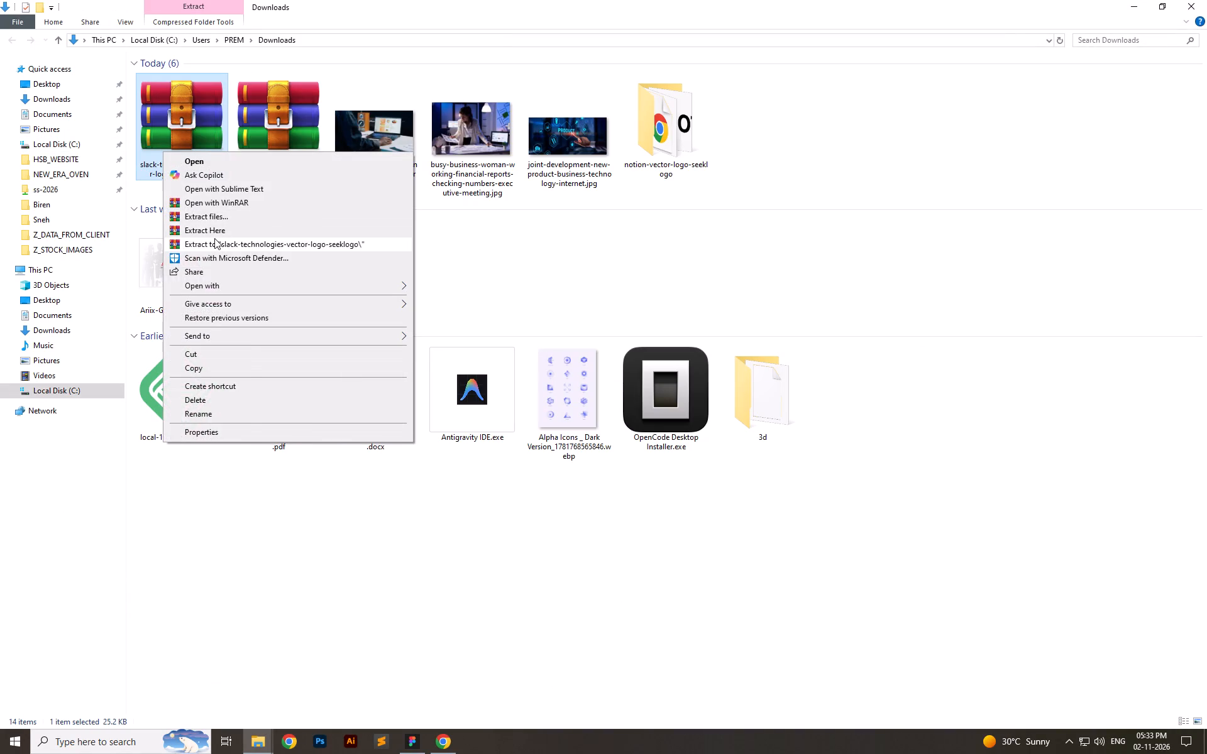
Place the Slack SVG from the extracted folder onto Figma's ui page near the Notion cards.
{"action": "double_click", "coordinate": [667, 145]}
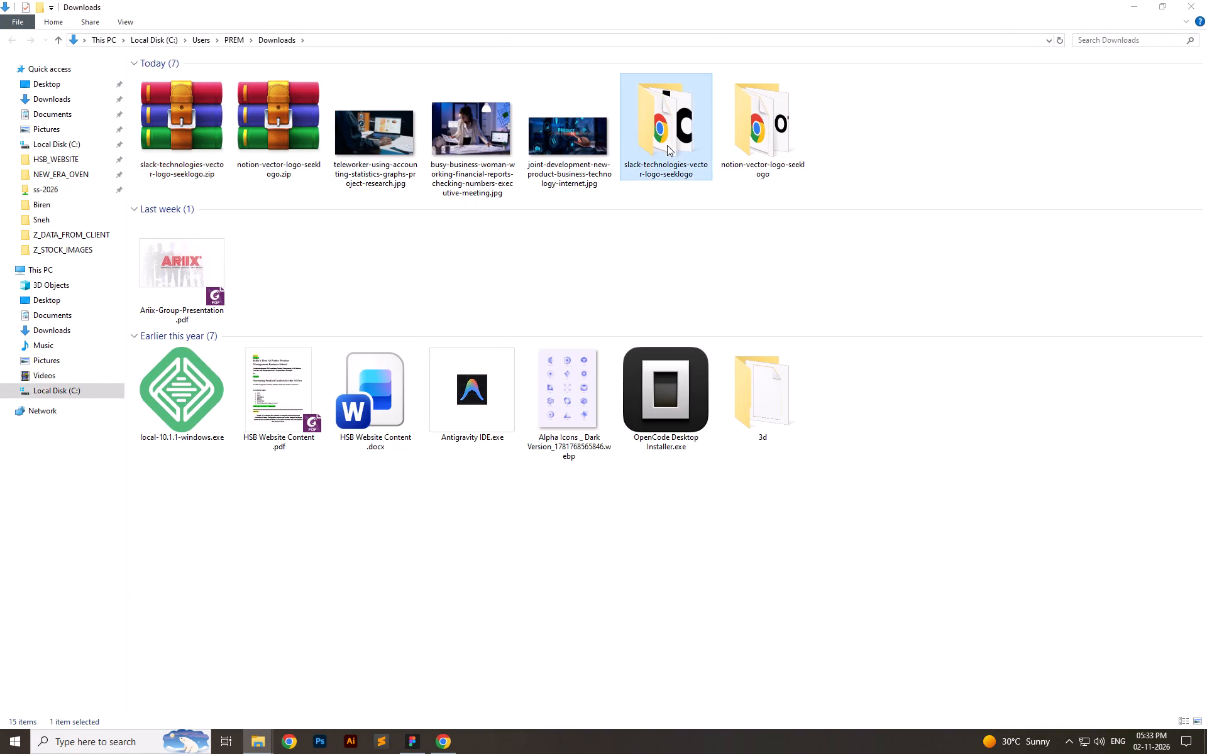
{"action": "left_click", "coordinate": [249, 107]}
{"action": "left_click_drag", "start_coordinate": [241, 98], "coordinate": [245, 160]}
{"action": "key", "text": "alt+Tab"}
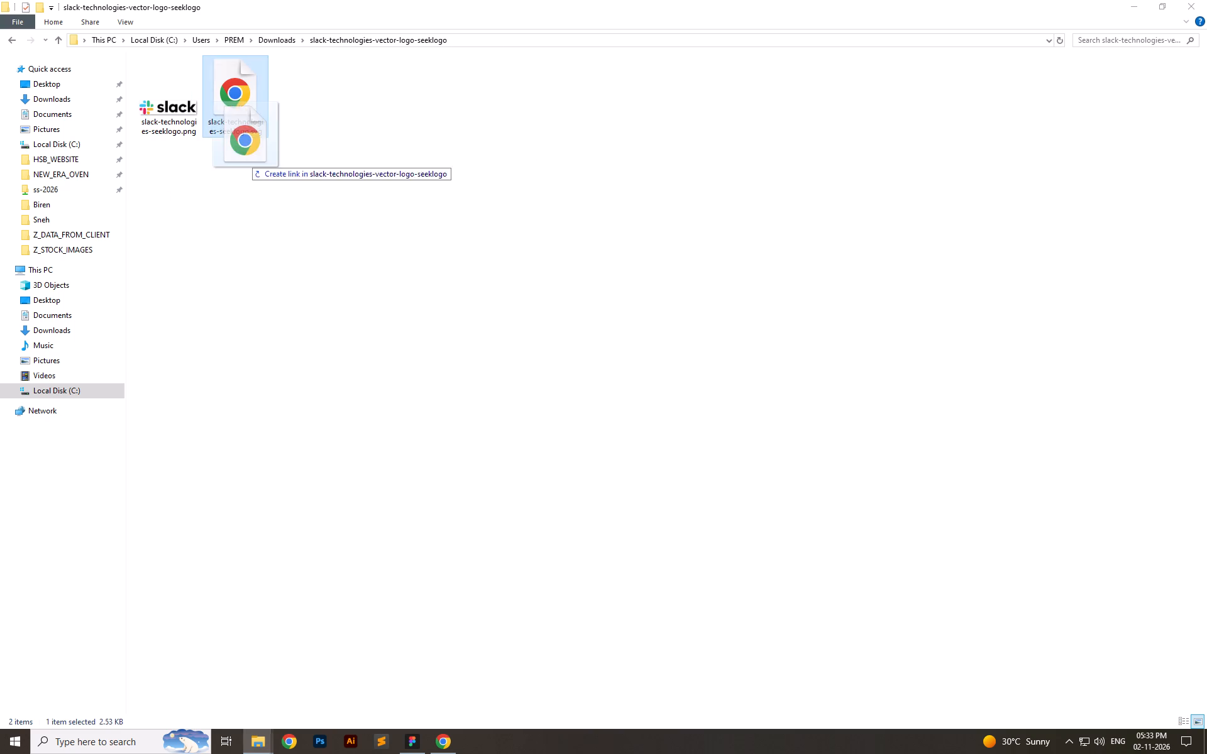
{"action": "left_click_drag", "start_coordinate": [245, 160], "coordinate": [336, 304]}
{"action": "key", "text": "alt+Tab"}
{"action": "key", "text": "alt+Tab"}
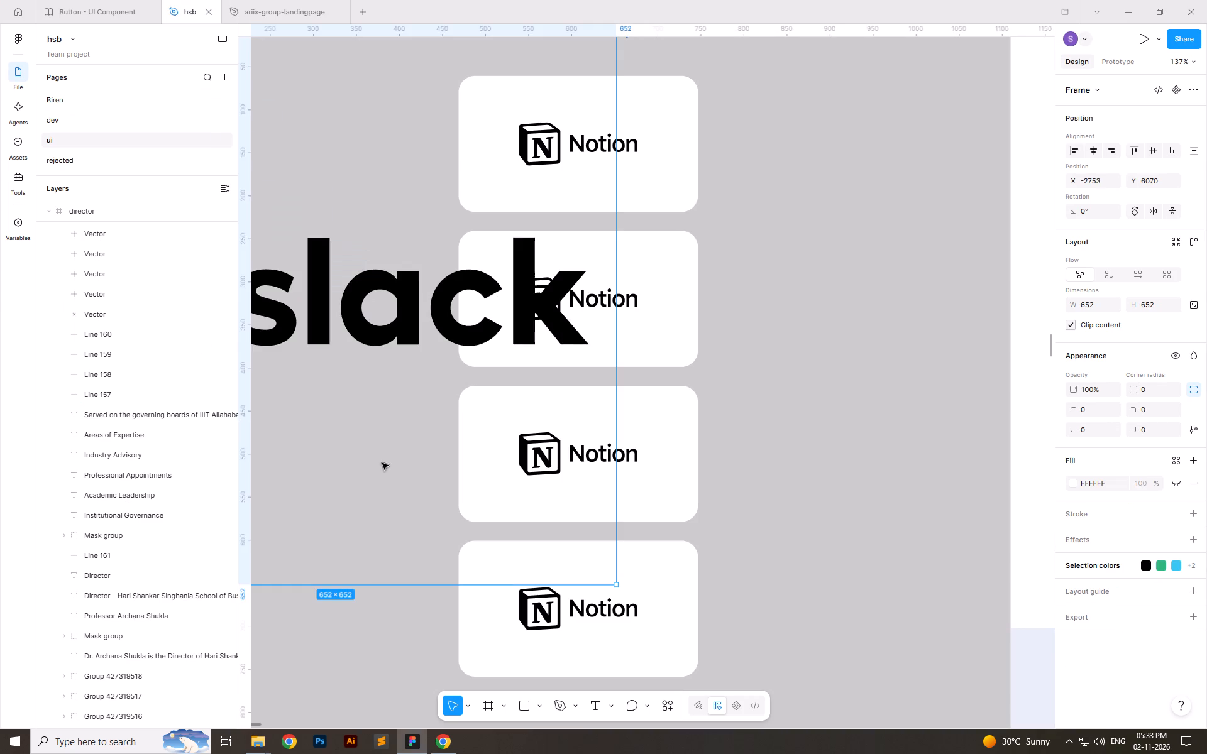
Move the Slack logo beside the Notion cards, ungroup its frame and group the loose logo shapes together.
{"action": "scroll", "coordinate": [800, 443], "scroll_direction": "down", "scroll_amount": 11, "text": "ctrl"}
{"action": "left_click_drag", "start_coordinate": [659, 405], "coordinate": [542, 449]}
{"action": "right_click", "coordinate": [542, 449]}
{"action": "left_click", "coordinate": [567, 444]}
{"action": "left_click", "coordinate": [376, 571]}
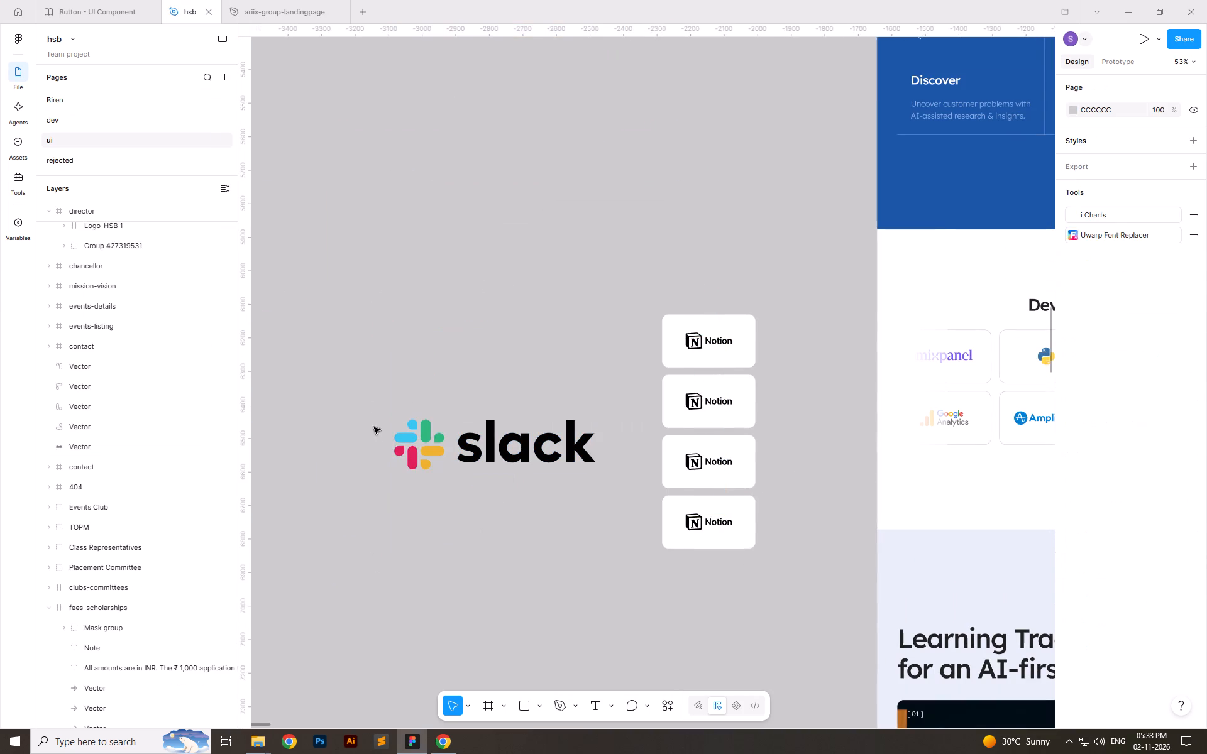
{"action": "left_click_drag", "start_coordinate": [372, 405], "coordinate": [610, 480]}
{"action": "key", "text": "ctrl+g"}
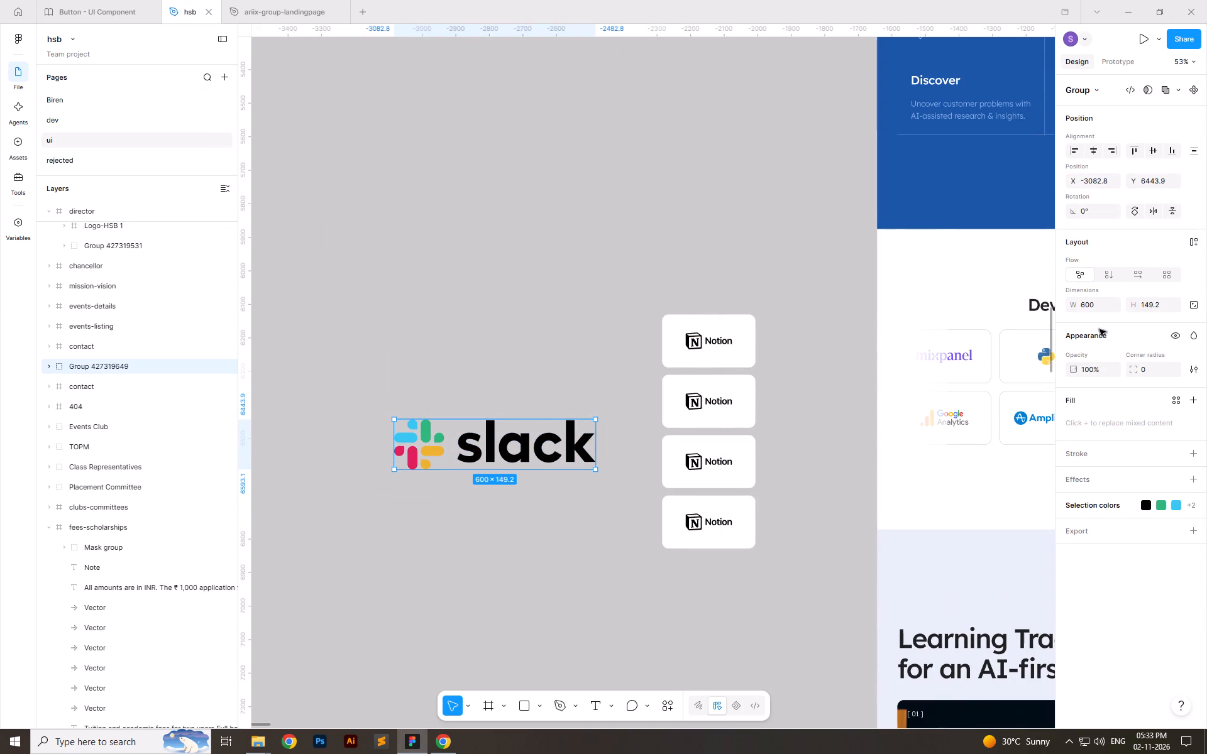
Lock the Slack logo group's proportions and set its height to 50.
{"action": "left_click", "coordinate": [1194, 306]}
{"action": "left_click", "coordinate": [1160, 303]}
{"action": "type", "text": "50"}
{"action": "key", "text": "Return"}
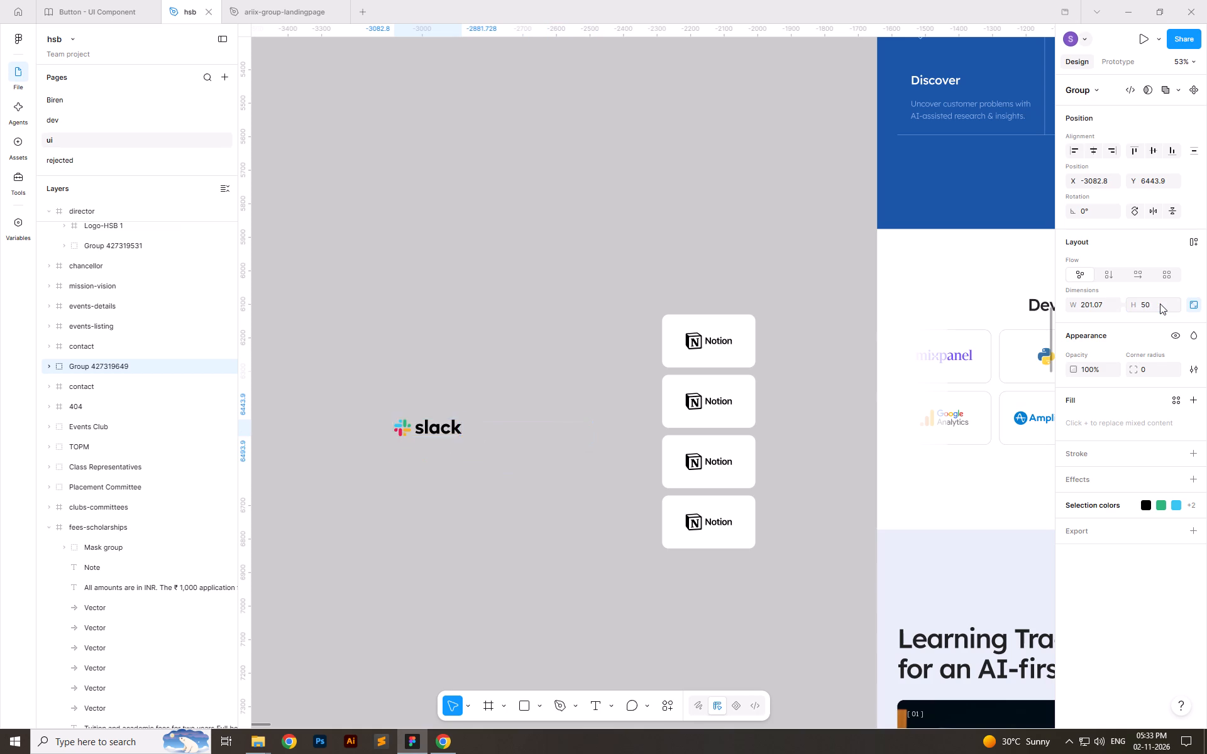
Replace the Notion logo in the second card with the Slack logo group.
{"action": "key", "text": "ctrl+x"}
{"action": "double_click", "coordinate": [712, 405]}
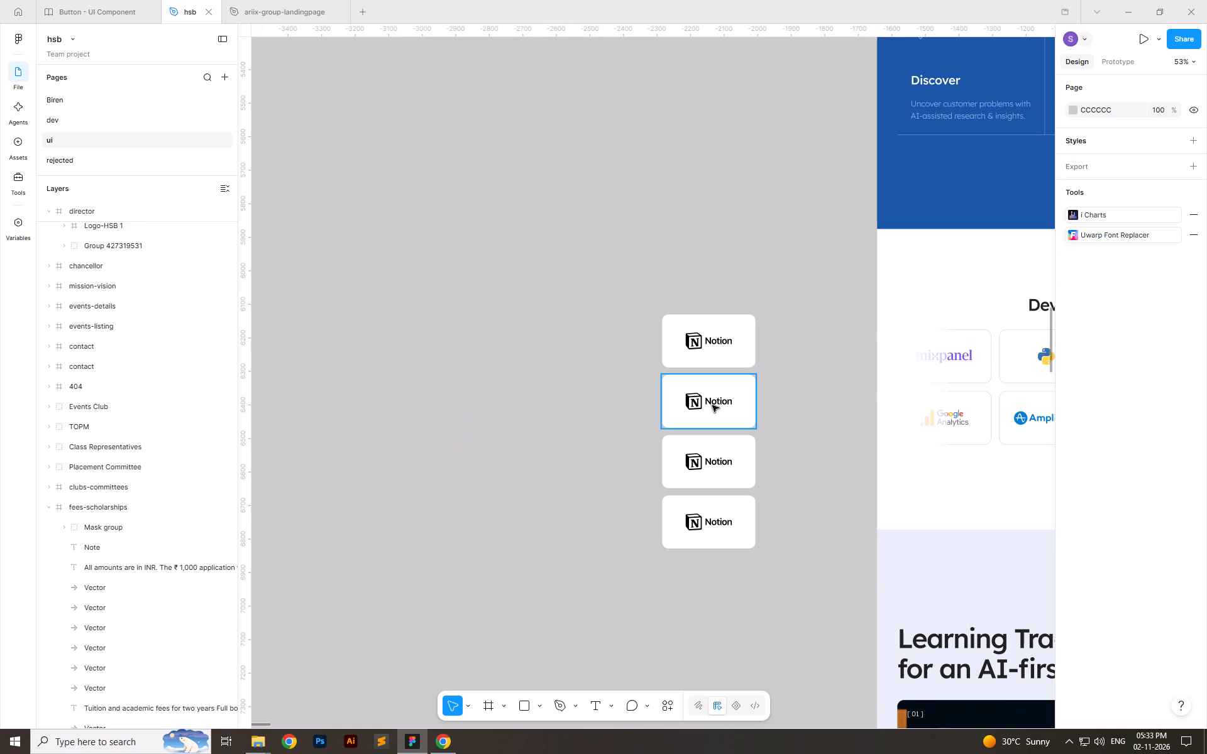
{"action": "key", "text": "ctrl+shift+r"}
{"action": "scroll", "coordinate": [771, 400], "scroll_direction": "up", "scroll_amount": 10, "text": "ctrl"}
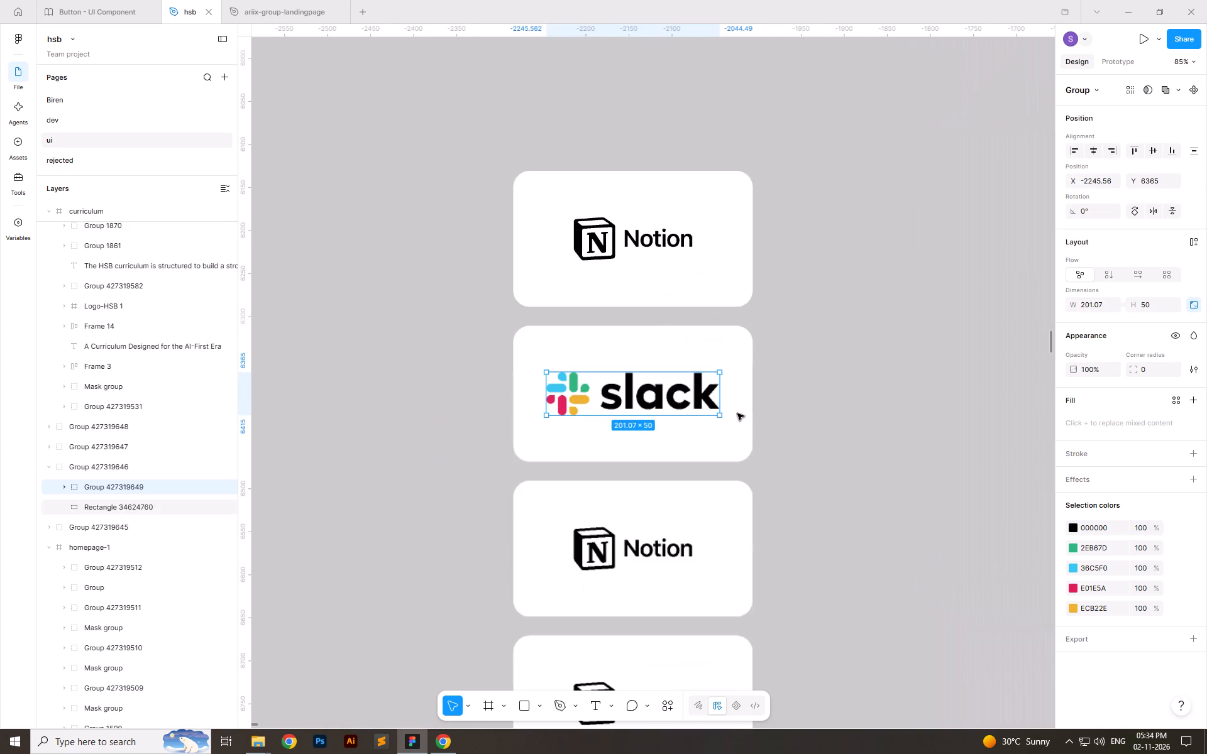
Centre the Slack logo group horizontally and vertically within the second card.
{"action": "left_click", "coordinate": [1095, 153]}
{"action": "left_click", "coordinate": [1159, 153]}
Check the GitHub logo's size on the homepage, set the Slack logo's height to 40, and re-centre it in its card.
{"action": "scroll", "coordinate": [449, 380], "scroll_direction": "down", "scroll_amount": 10, "text": "ctrl"}
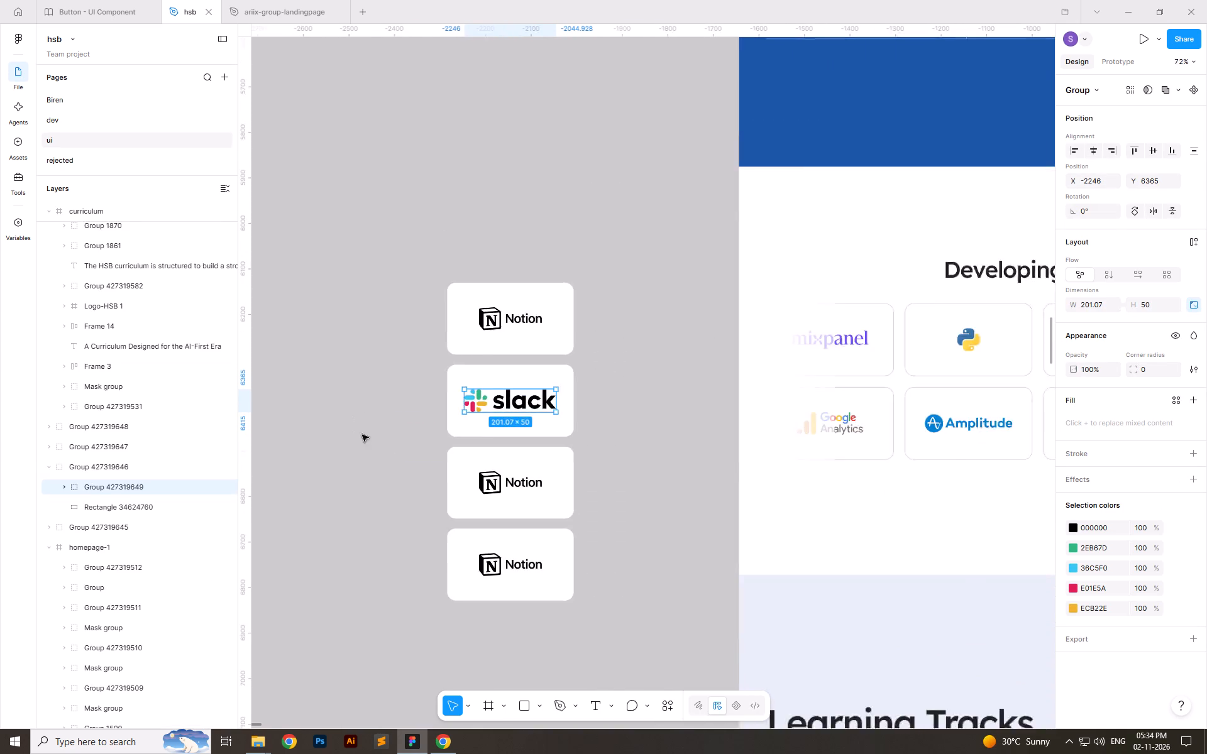
{"action": "left_click", "coordinate": [893, 430]}
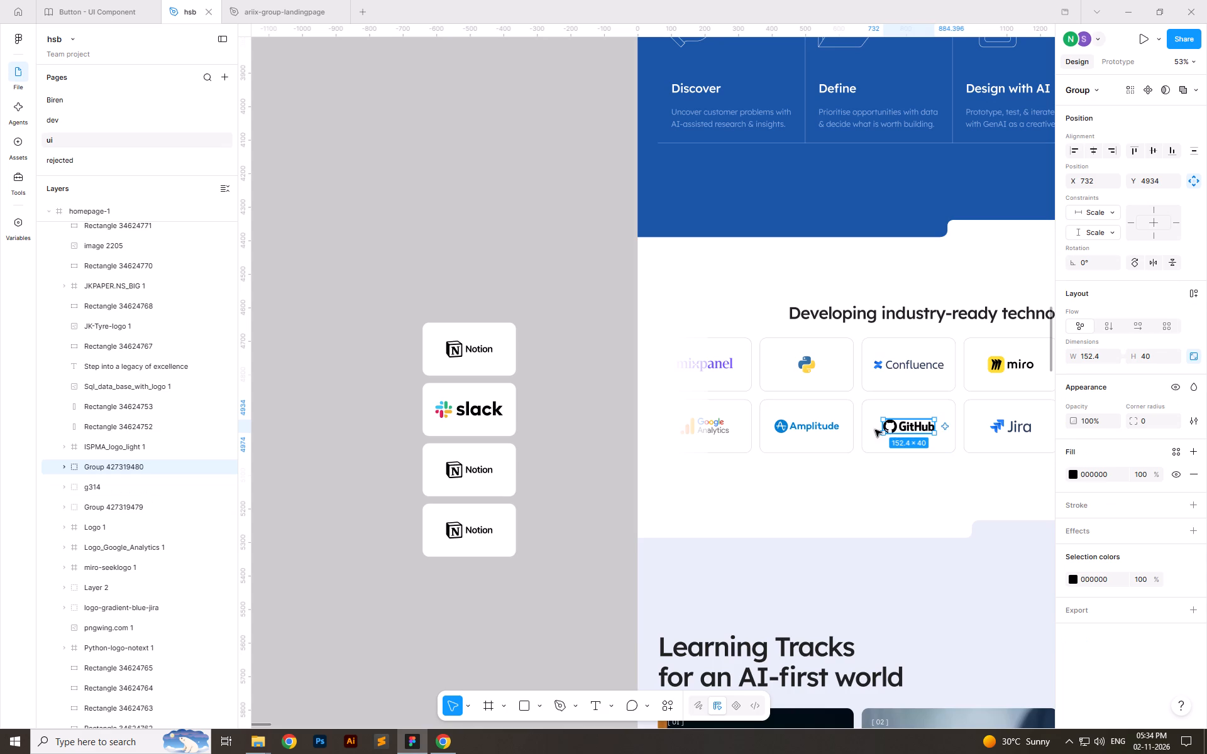
{"action": "double_click", "coordinate": [477, 408]}
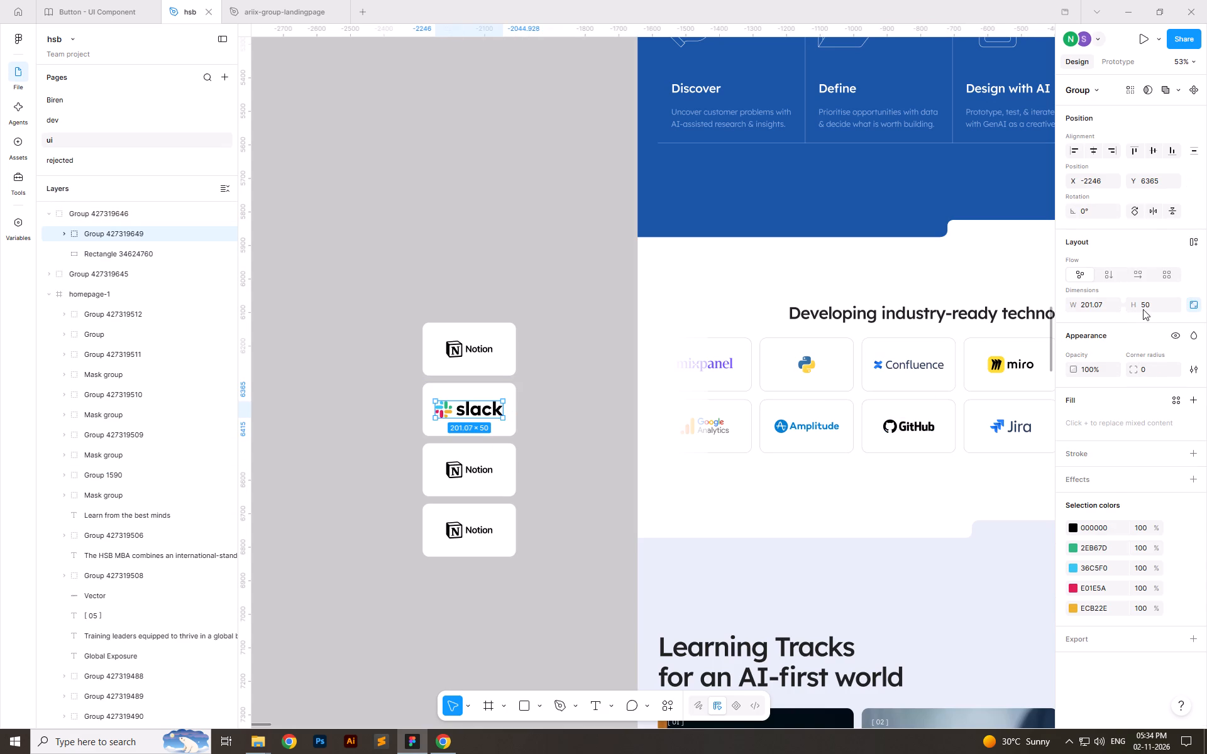
{"action": "left_click", "coordinate": [1151, 305]}
{"action": "type", "text": "40"}
{"action": "key", "text": "Return"}
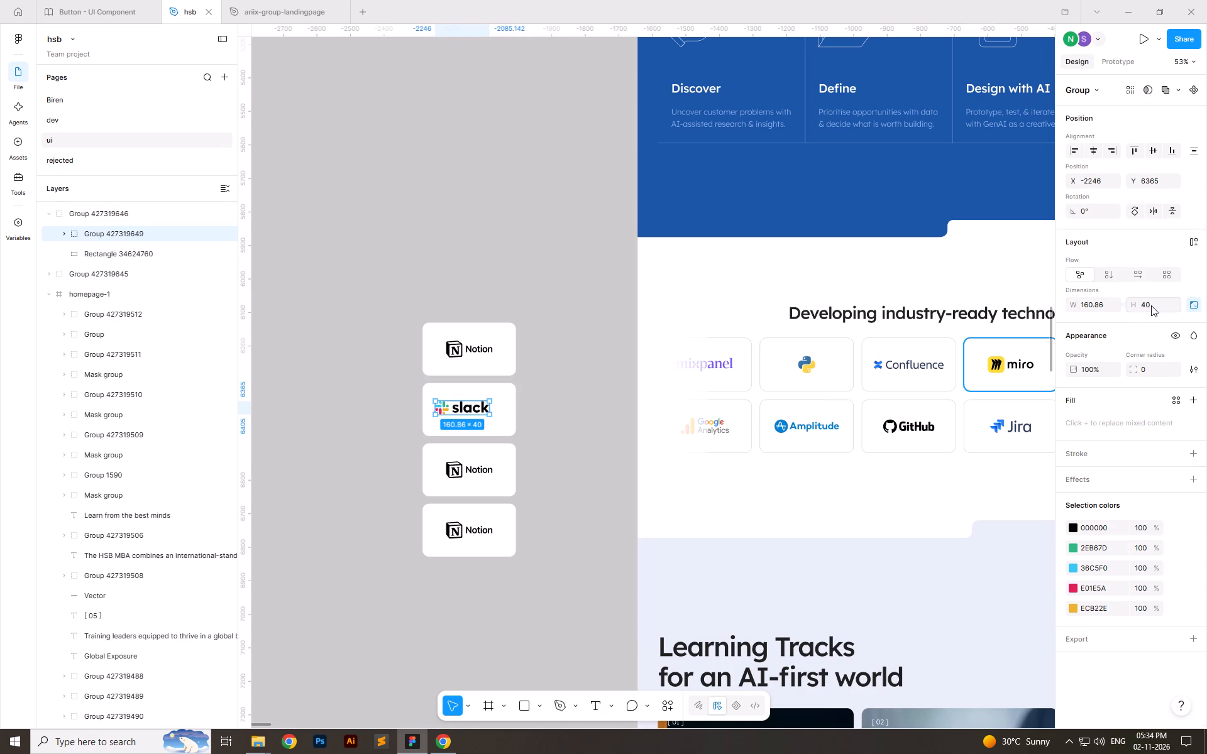
{"action": "left_click", "coordinate": [1096, 152]}
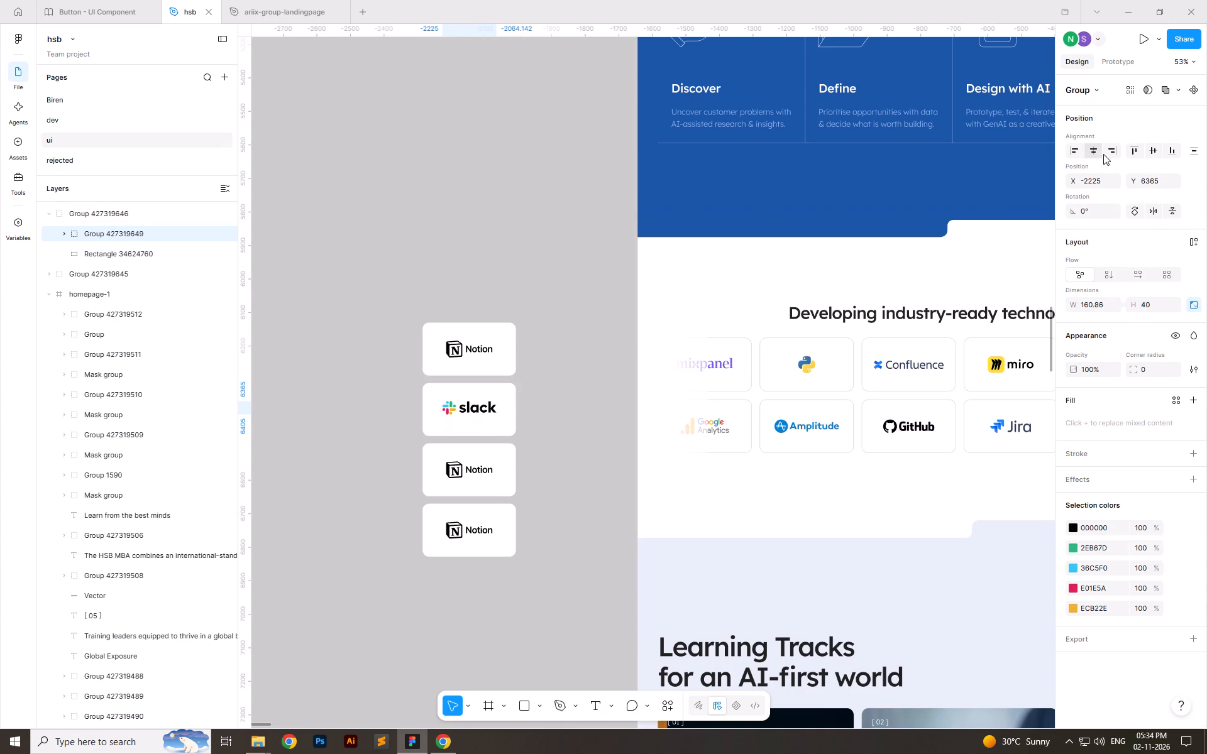
{"action": "left_click", "coordinate": [1154, 155]}
Compare the Slack and Notion logos' sizes and their spacing to the card edges.
{"action": "left_click", "coordinate": [597, 425]}
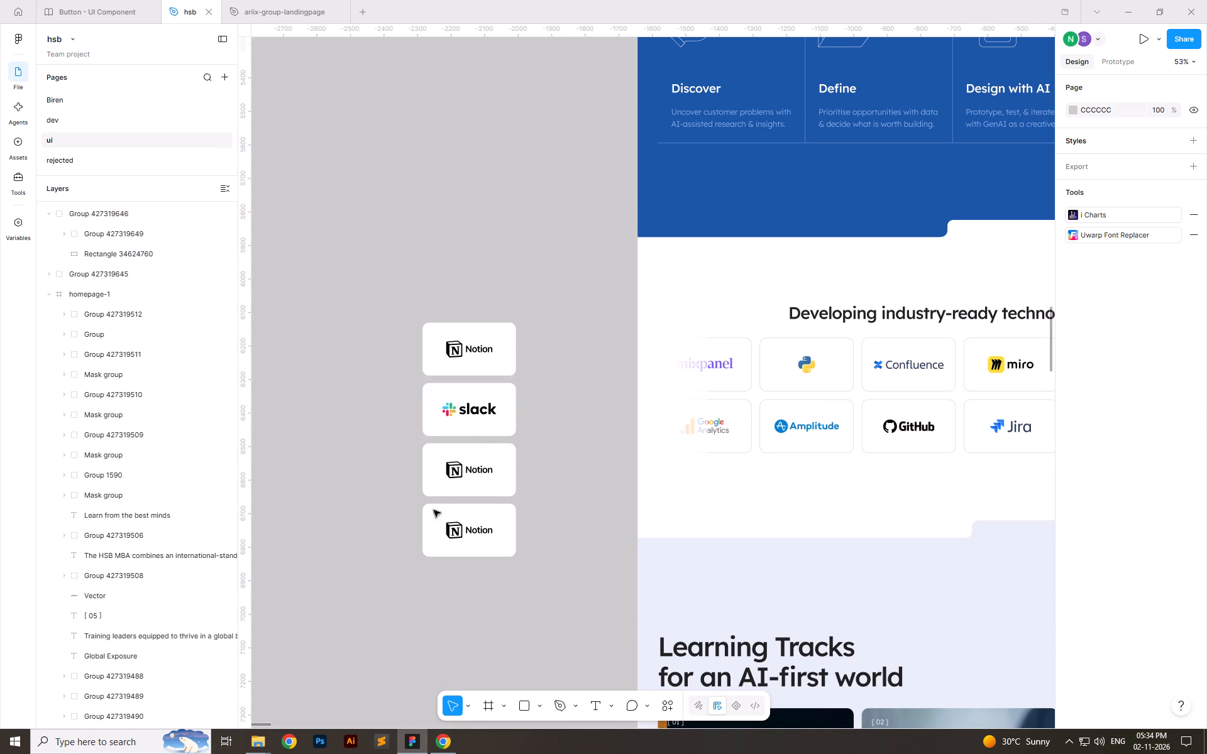
{"action": "scroll", "coordinate": [419, 518], "scroll_direction": "up", "scroll_amount": 3, "text": "ctrl"}
{"action": "double_click", "coordinate": [482, 388]}
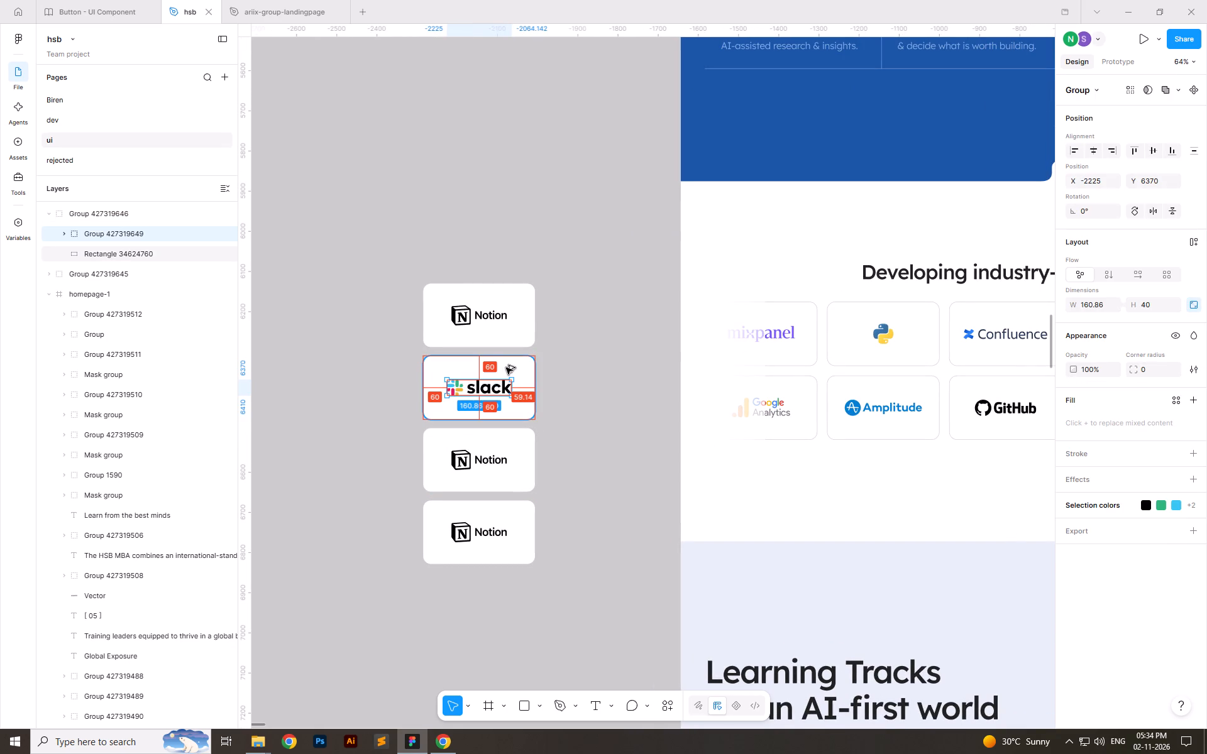
{"action": "double_click", "coordinate": [479, 316]}
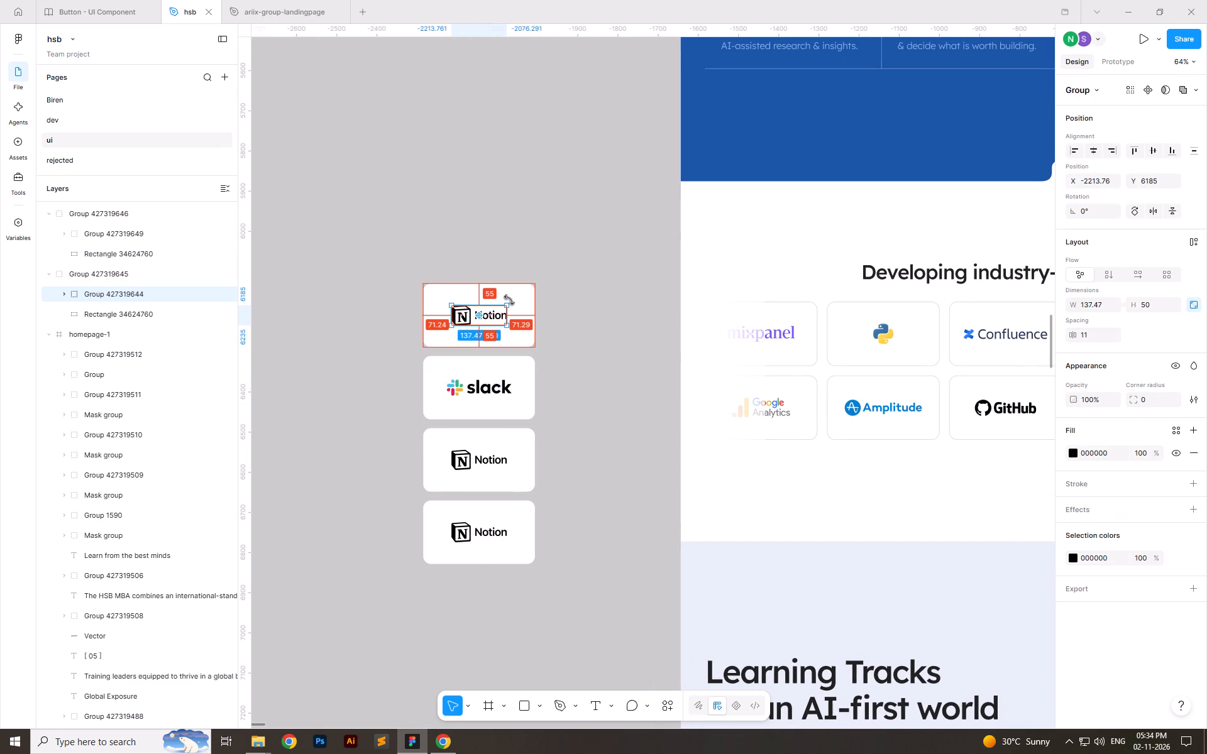
{"action": "double_click", "coordinate": [488, 388]}
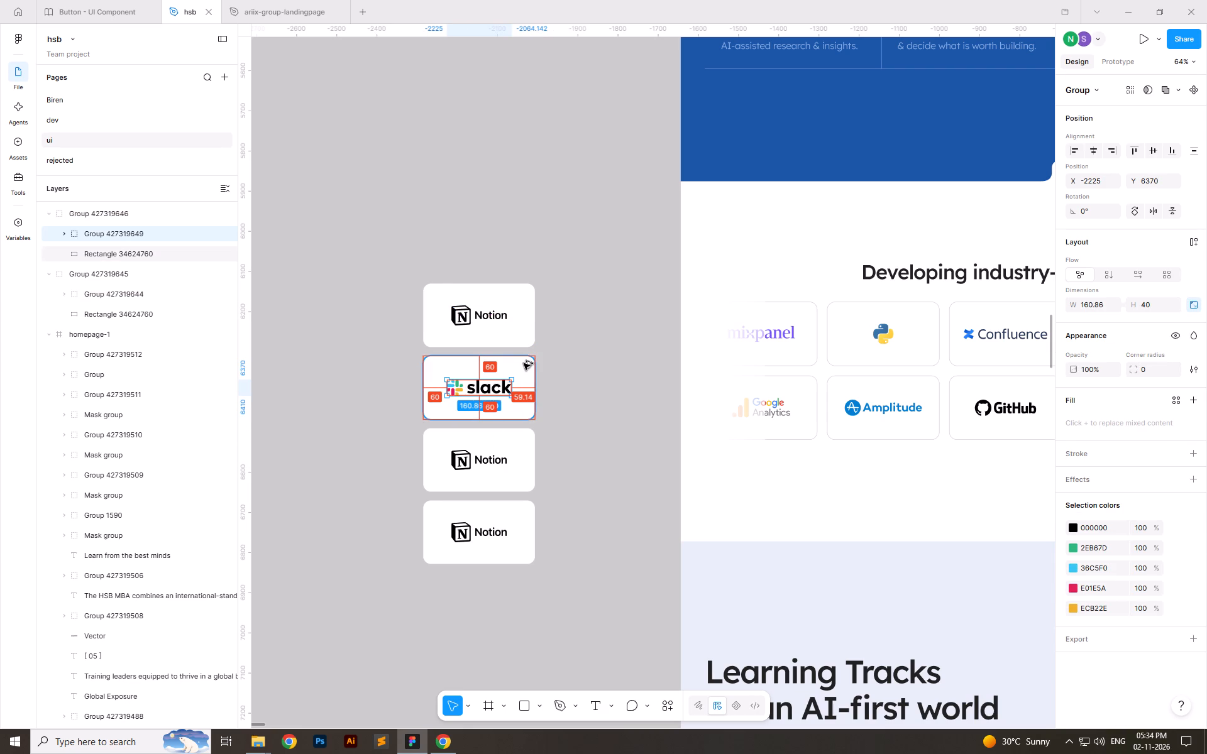
{"action": "left_click", "coordinate": [572, 369]}
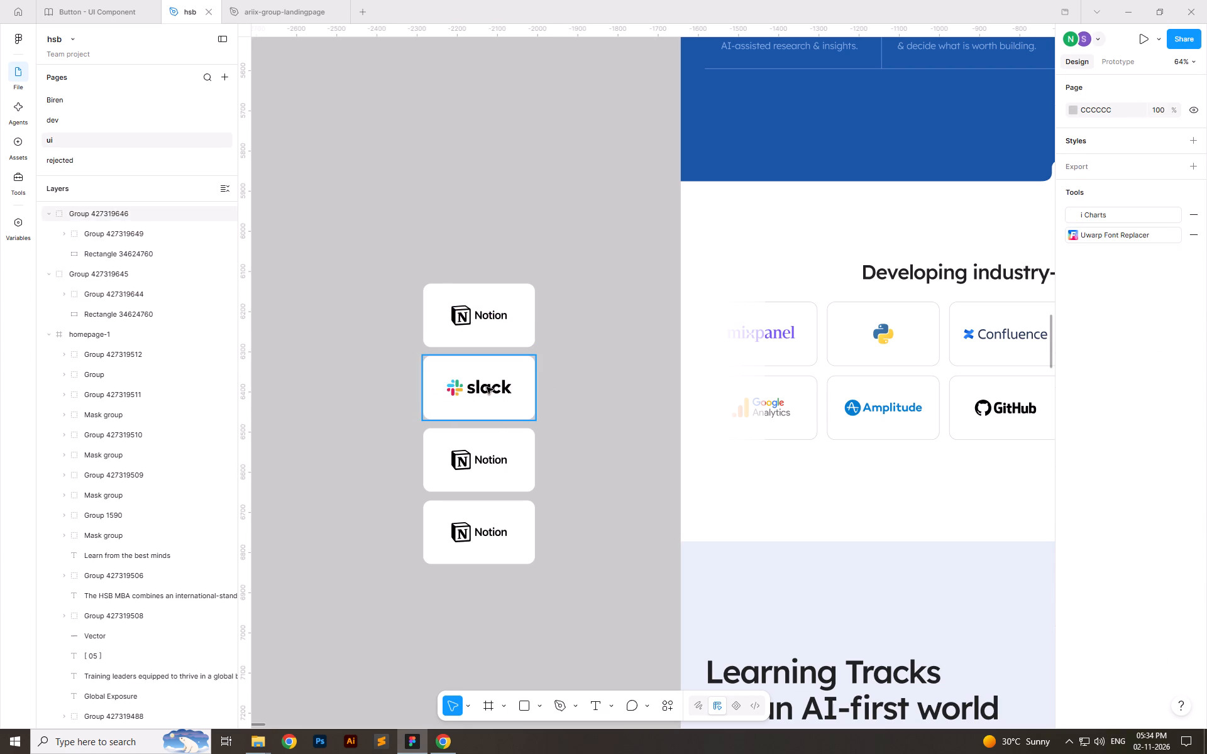
{"action": "left_click", "coordinate": [487, 387]}
{"action": "left_click", "coordinate": [603, 361]}
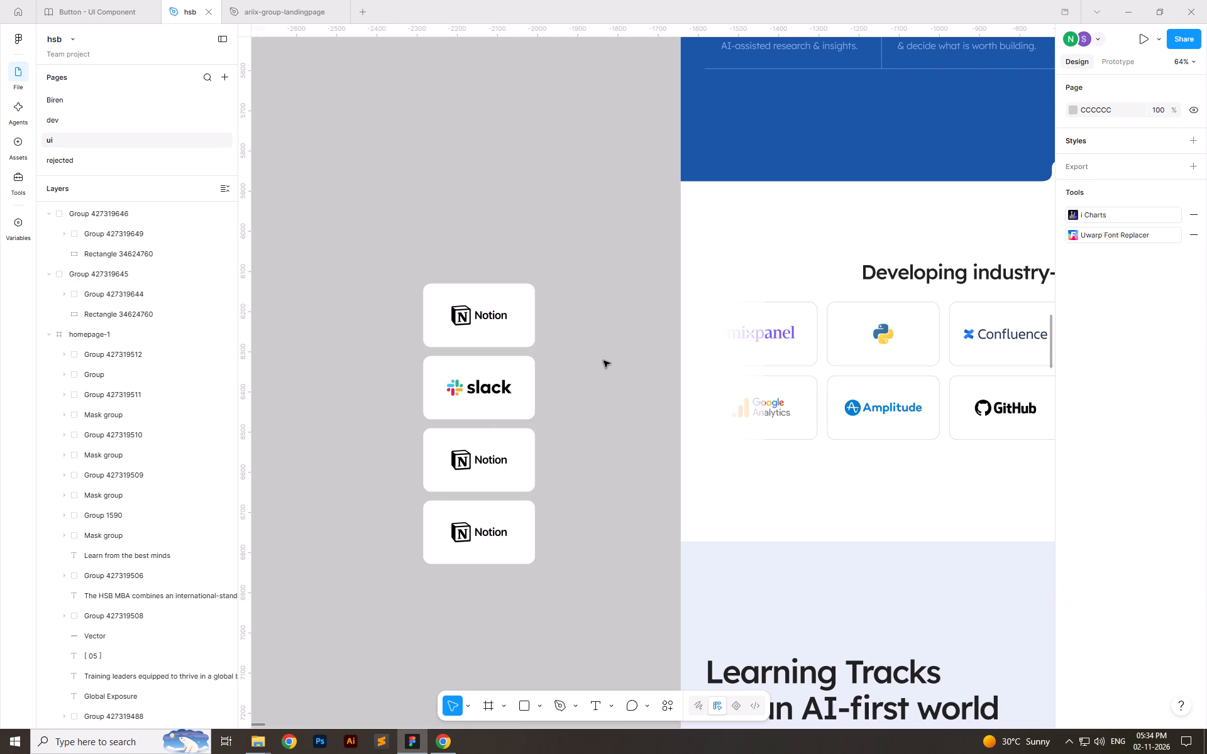
Permanently delete the Slack and Notion logo zip files and their extracted folders from the Downloads folder.
{"action": "key", "text": "alt+Tab"}
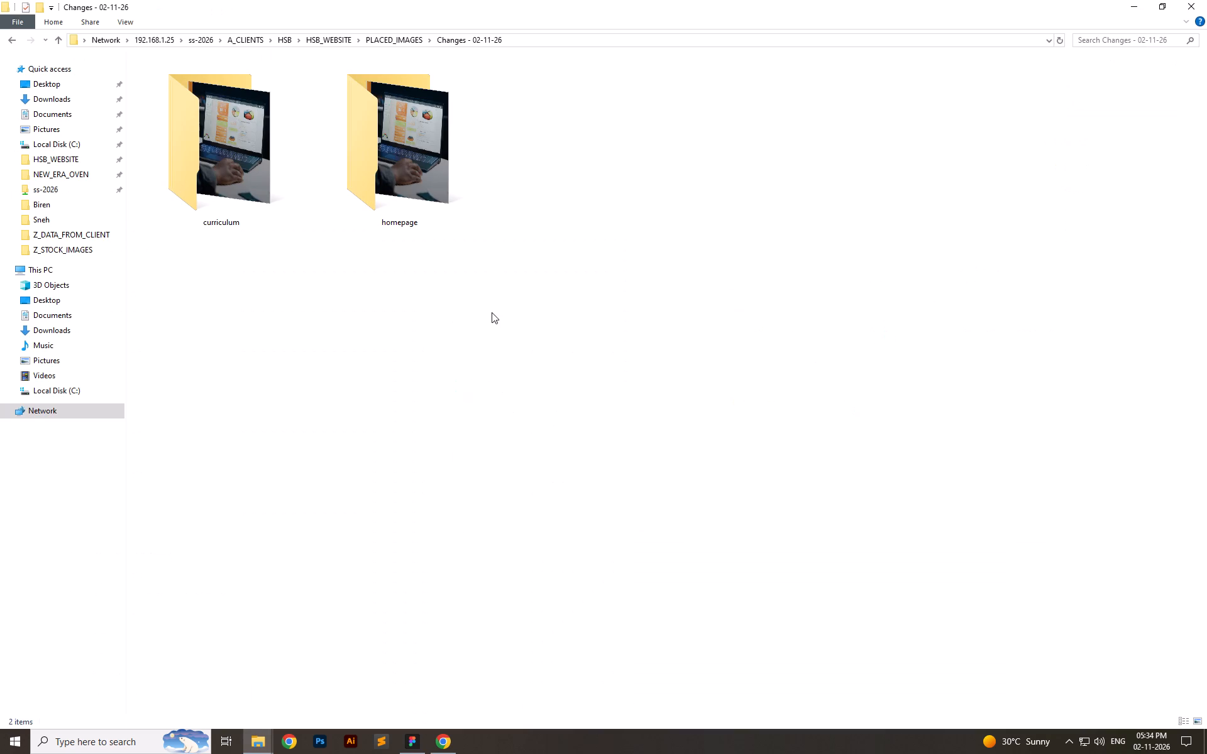
{"action": "left_click", "coordinate": [493, 310]}
{"action": "key", "text": "alt+Tab"}
{"action": "key", "text": "alt+Tab"}
{"action": "key", "text": "alt+Tab"}
{"action": "left_click", "coordinate": [517, 325]}
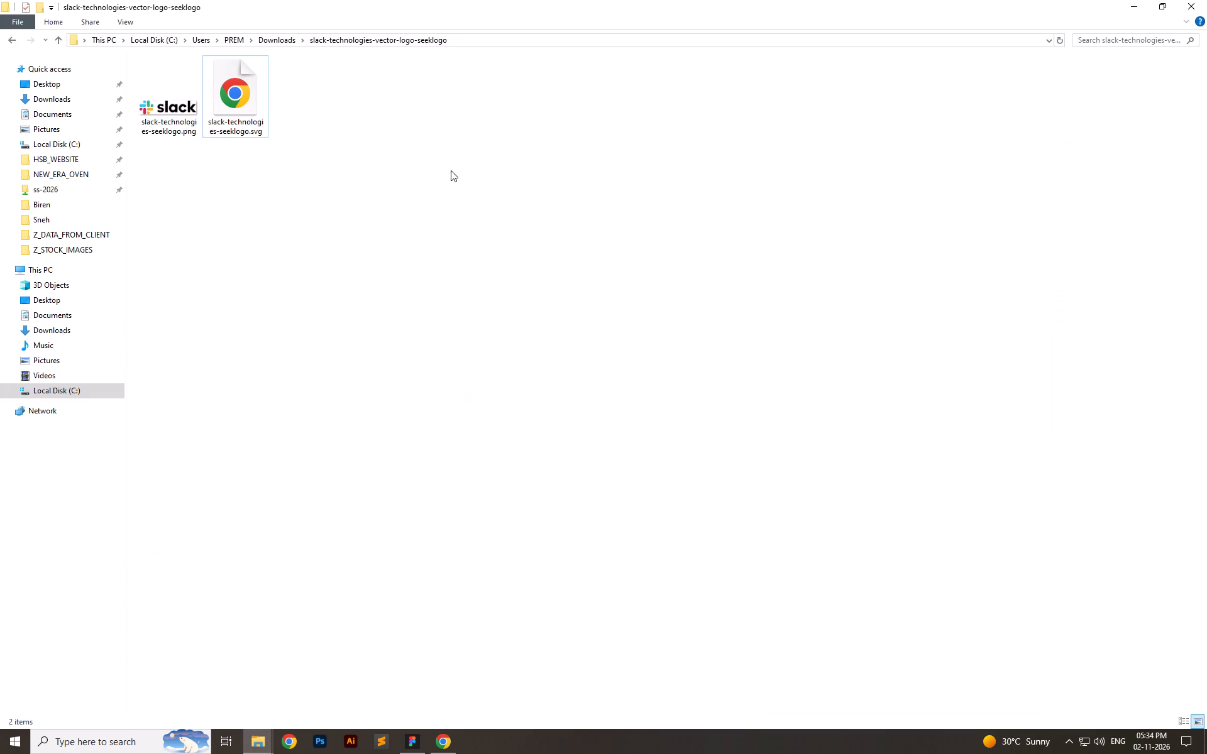
{"action": "left_click", "coordinate": [281, 40]}
{"action": "left_click", "coordinate": [751, 150], "text": "ctrl"}
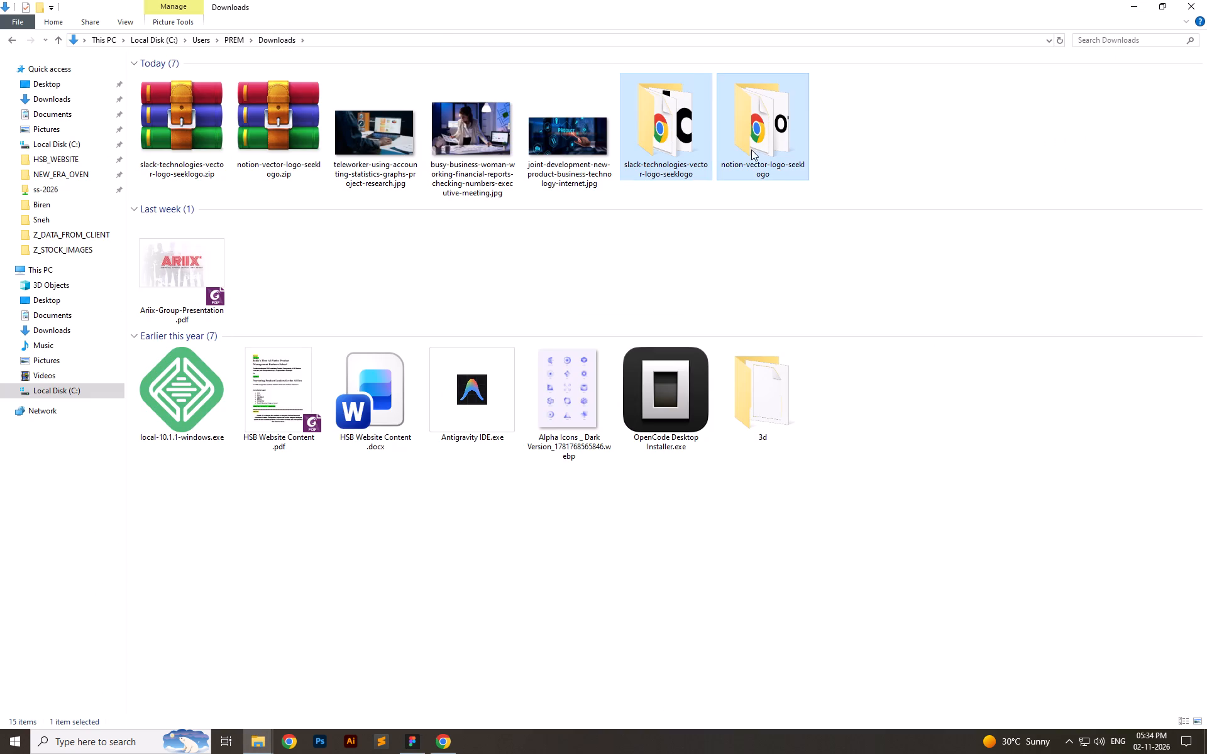
{"action": "left_click", "coordinate": [281, 167], "text": "ctrl"}
{"action": "left_click", "coordinate": [224, 160], "text": "ctrl"}
{"action": "key", "text": "shift+Delete"}
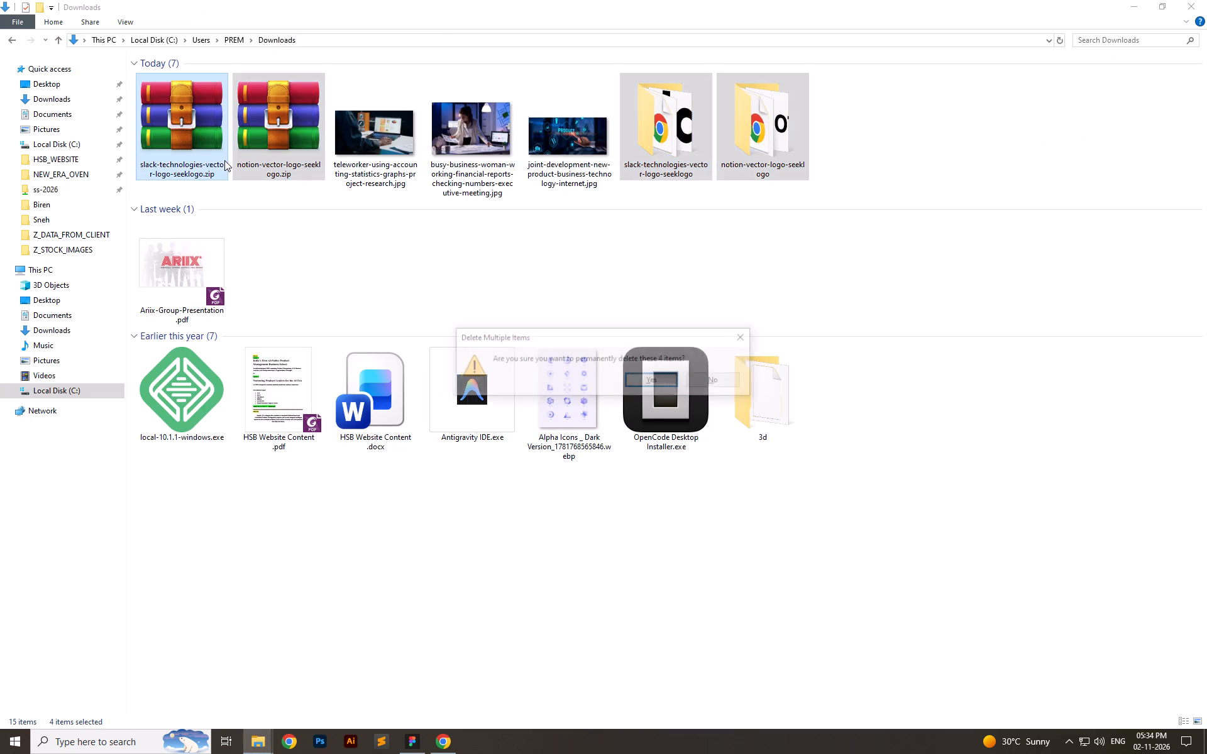
{"action": "key", "text": "Return"}
{"action": "left_click", "coordinate": [565, 151]}
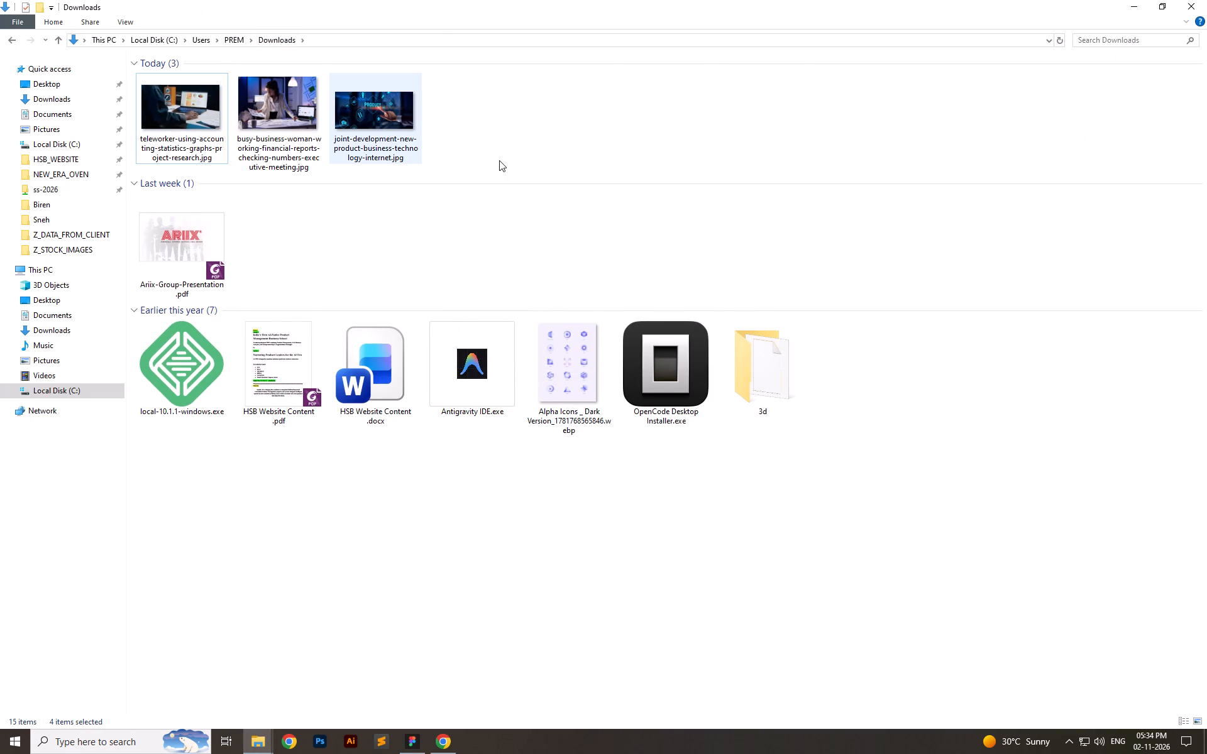
{"action": "left_click", "coordinate": [563, 131]}
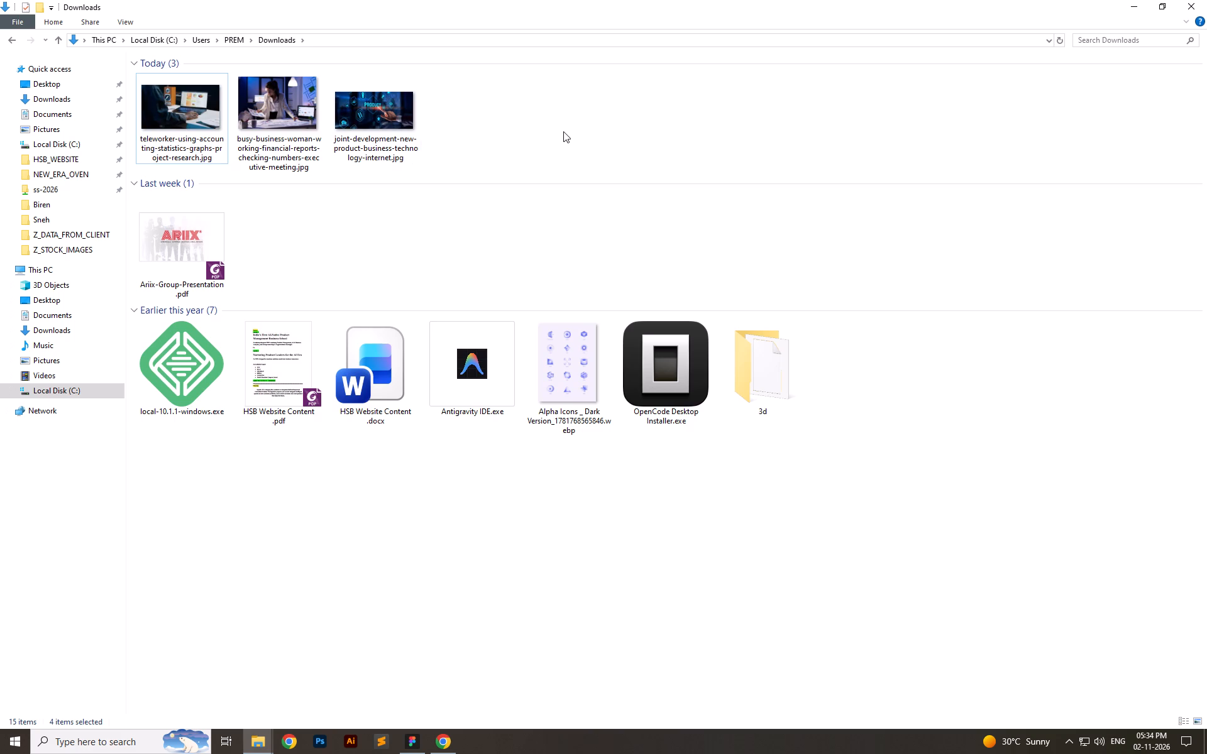
{"action": "key", "text": "alt+Tab"}
{"action": "scroll", "coordinate": [423, 353], "scroll_direction": "down", "scroll_amount": 5, "text": "ctrl"}
{"action": "scroll", "coordinate": [374, 457], "scroll_direction": "up", "scroll_amount": 4, "text": "ctrl"}
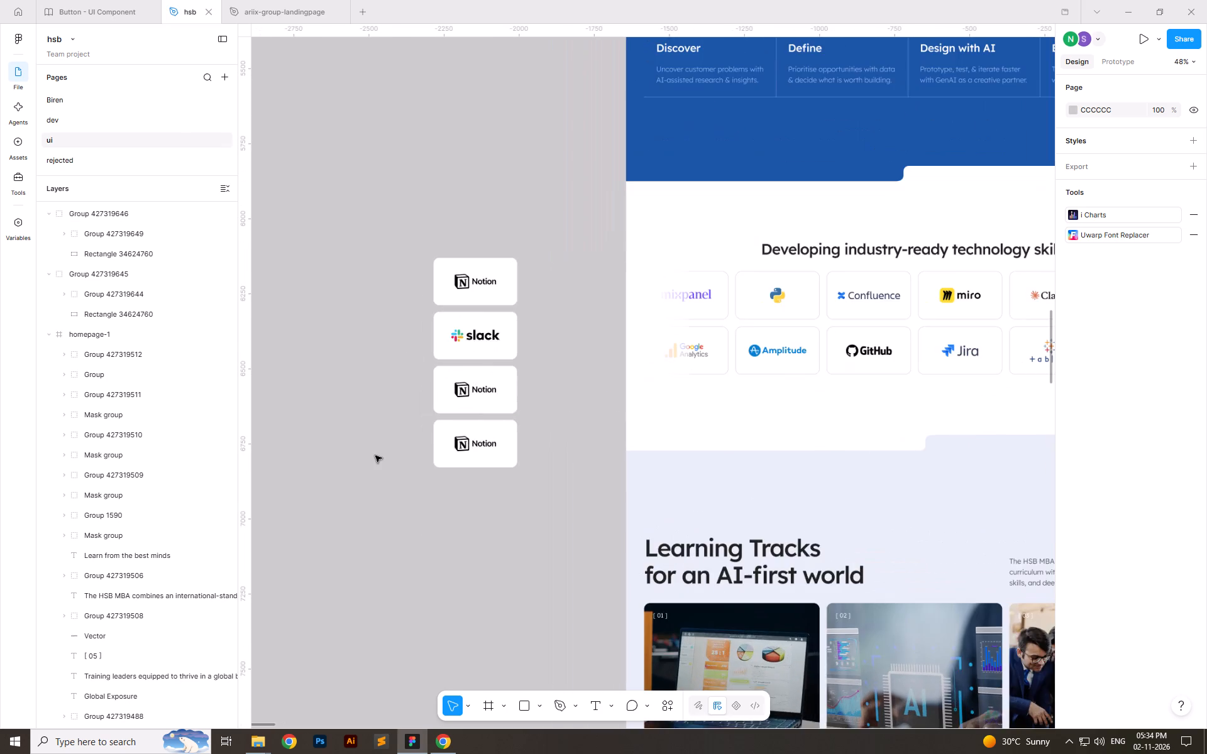
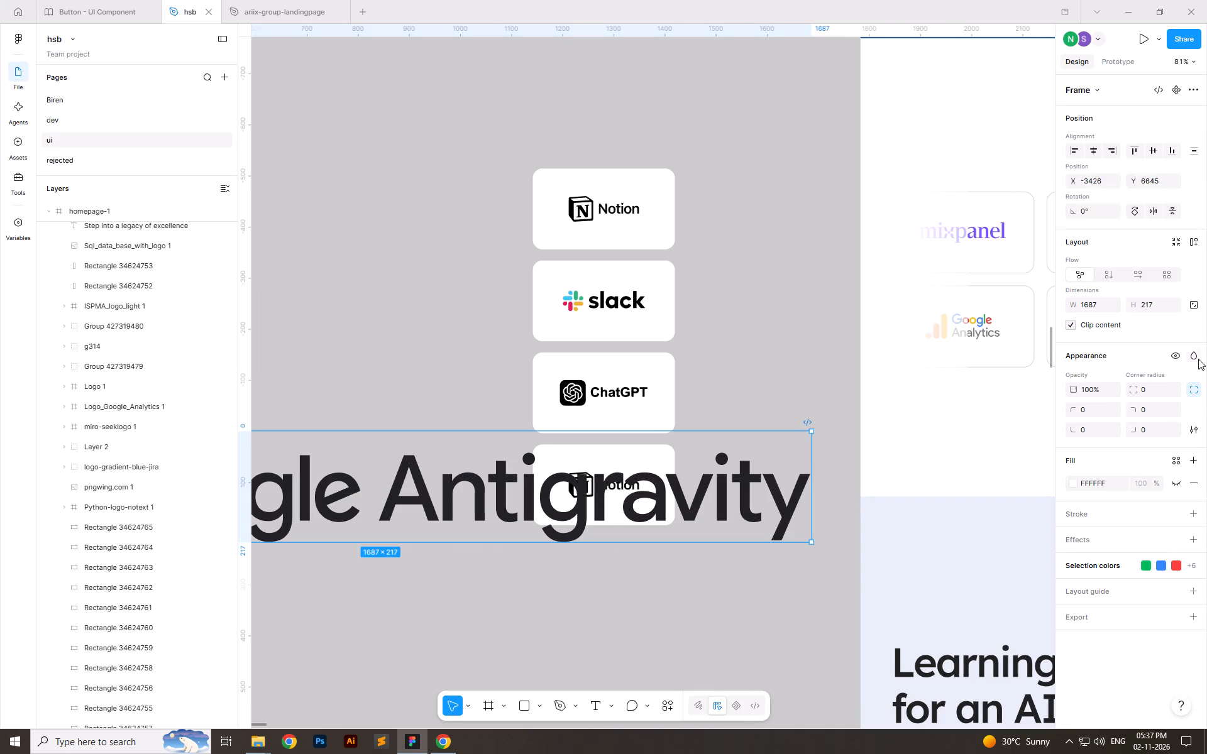
Lock the Google Antigravity logo frame's aspect ratio and set its width to 200.
{"action": "left_click", "coordinate": [1197, 312]}
{"action": "left_click", "coordinate": [799, 310]}
{"action": "scroll", "coordinate": [485, 436], "scroll_direction": "down", "scroll_amount": 6, "text": "ctrl"}
{"action": "left_click", "coordinate": [834, 351]}
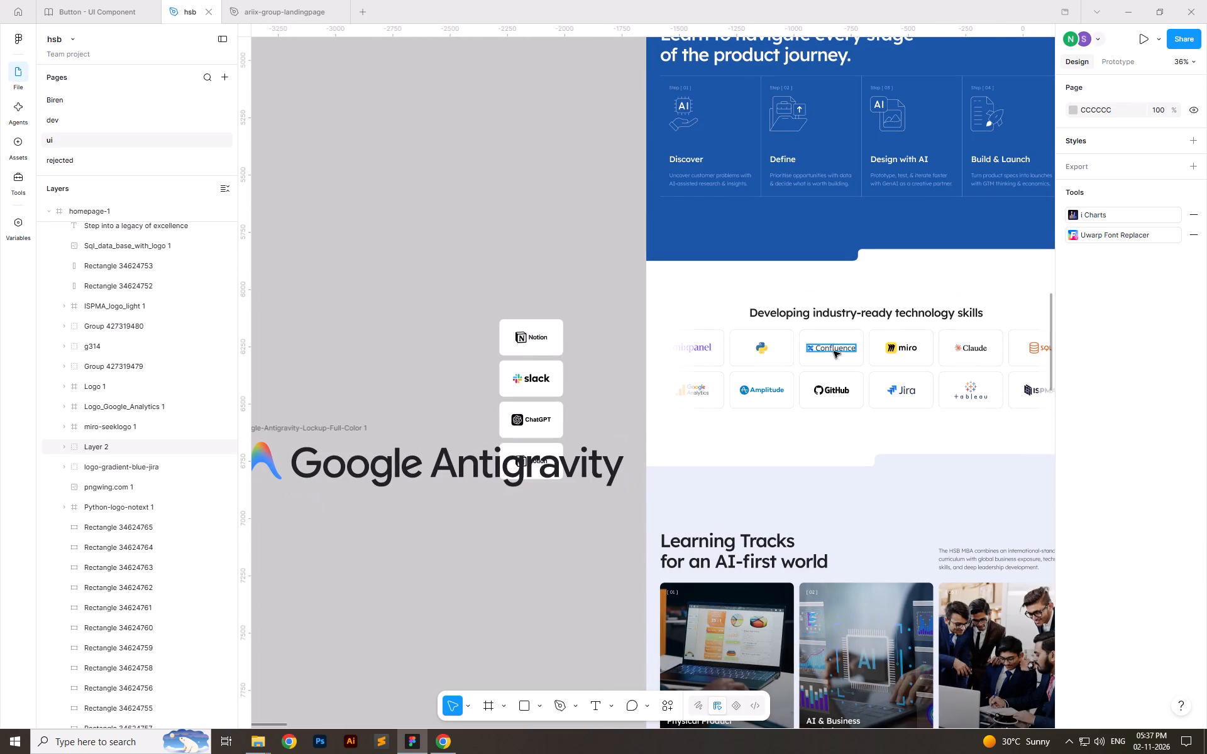
{"action": "left_click", "coordinate": [603, 552]}
{"action": "left_click", "coordinate": [485, 469]}
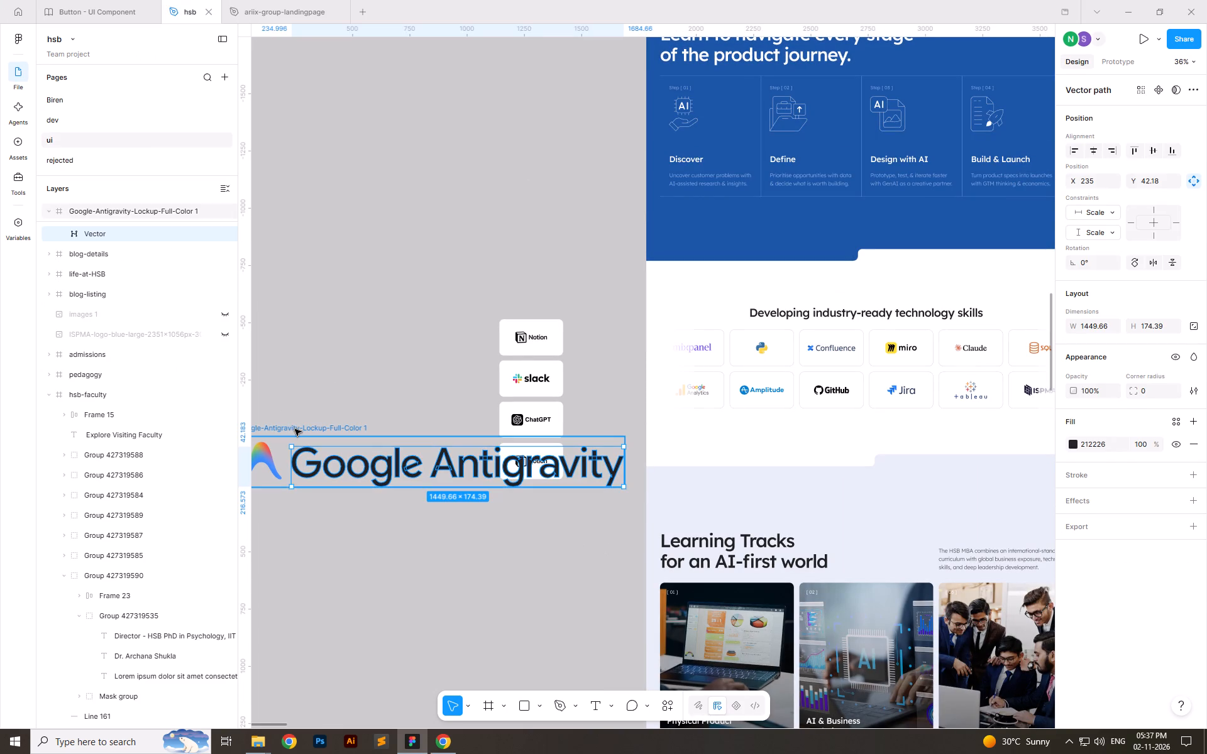
{"action": "left_click", "coordinate": [295, 429]}
{"action": "left_click", "coordinate": [1098, 309]}
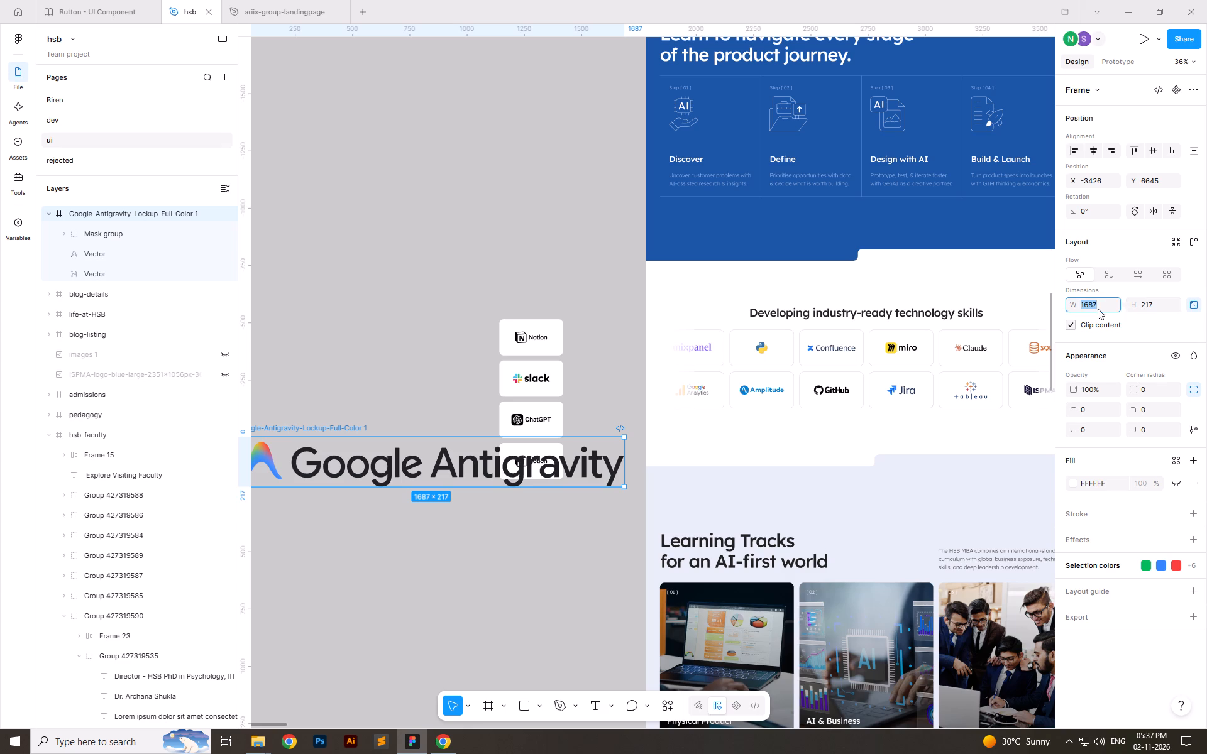
{"action": "type", "text": "200"}
{"action": "key", "text": "Return"}
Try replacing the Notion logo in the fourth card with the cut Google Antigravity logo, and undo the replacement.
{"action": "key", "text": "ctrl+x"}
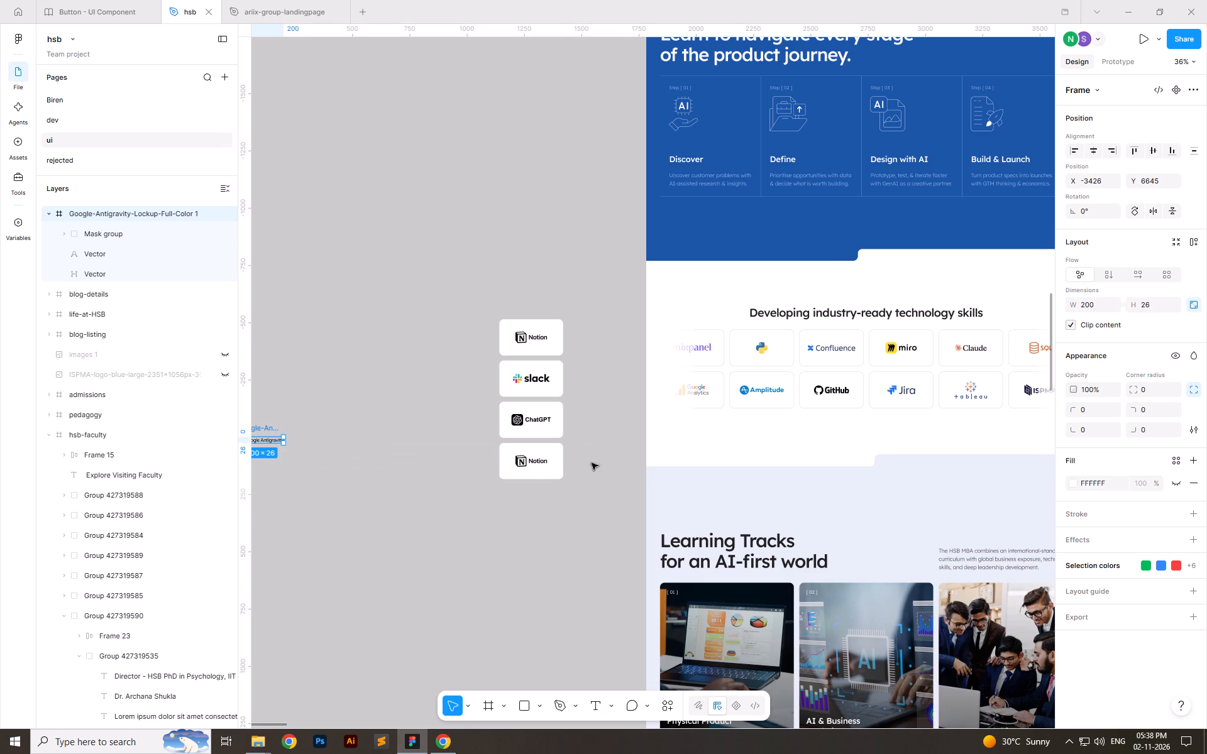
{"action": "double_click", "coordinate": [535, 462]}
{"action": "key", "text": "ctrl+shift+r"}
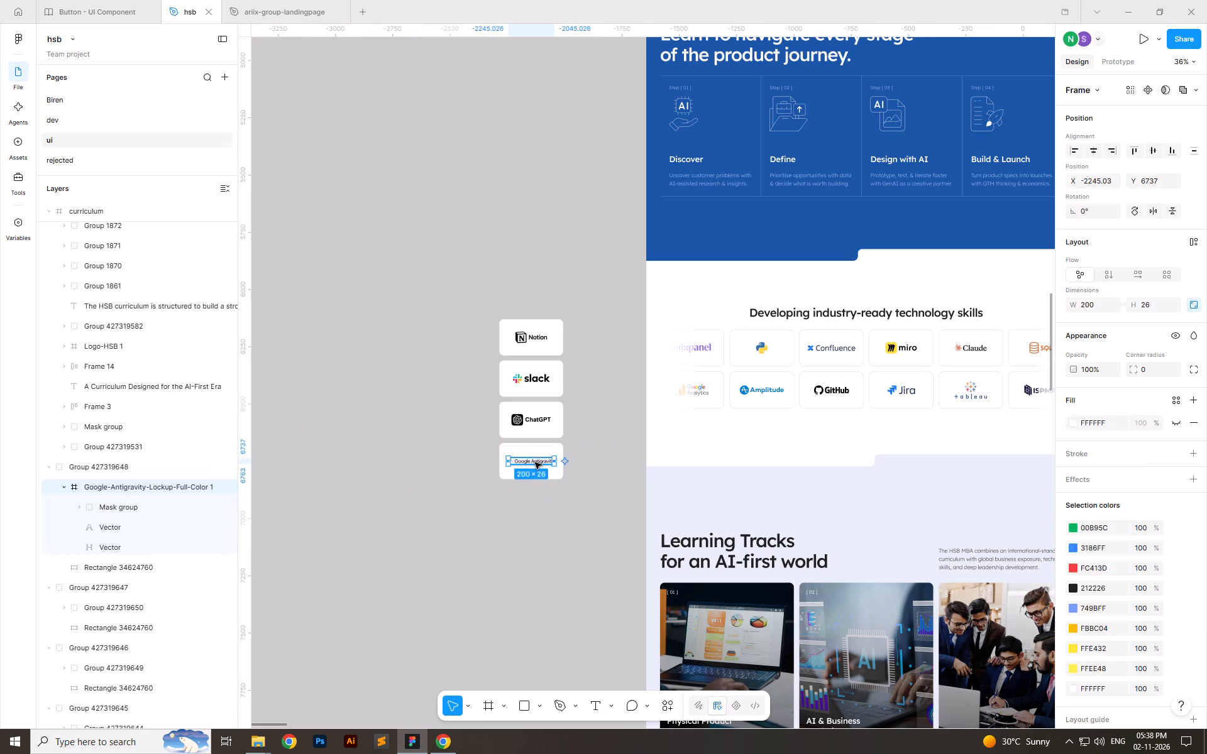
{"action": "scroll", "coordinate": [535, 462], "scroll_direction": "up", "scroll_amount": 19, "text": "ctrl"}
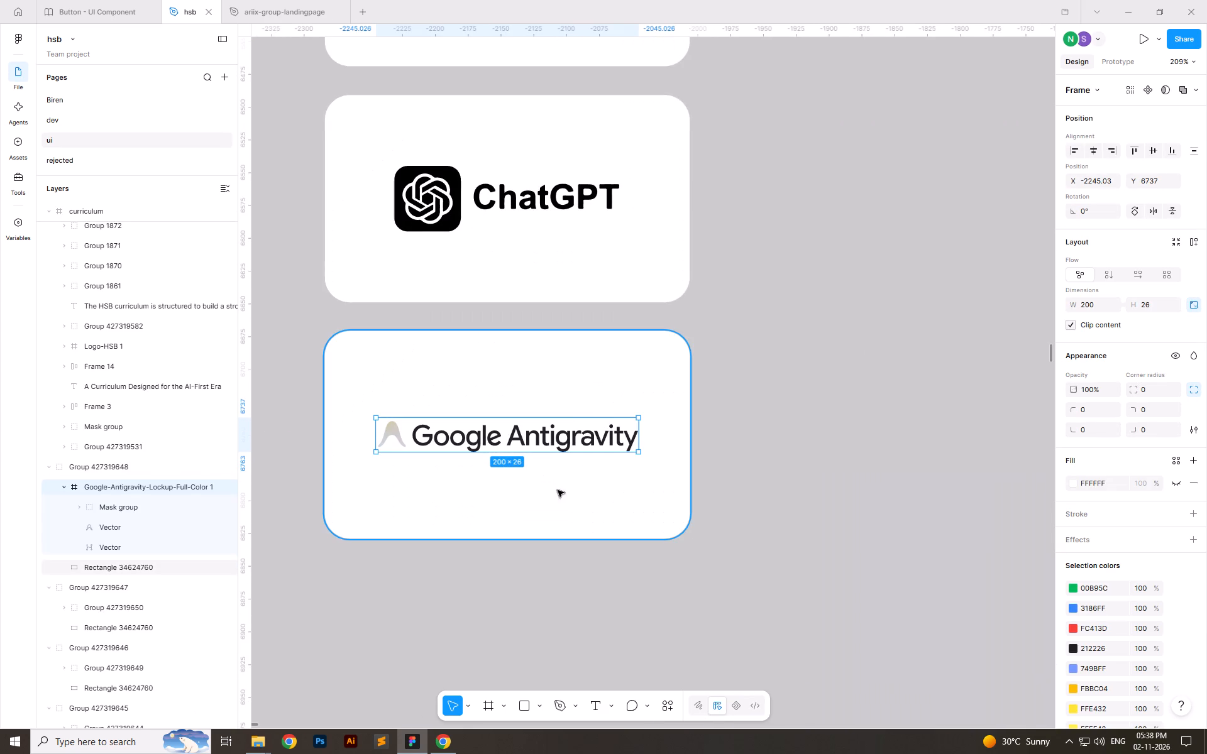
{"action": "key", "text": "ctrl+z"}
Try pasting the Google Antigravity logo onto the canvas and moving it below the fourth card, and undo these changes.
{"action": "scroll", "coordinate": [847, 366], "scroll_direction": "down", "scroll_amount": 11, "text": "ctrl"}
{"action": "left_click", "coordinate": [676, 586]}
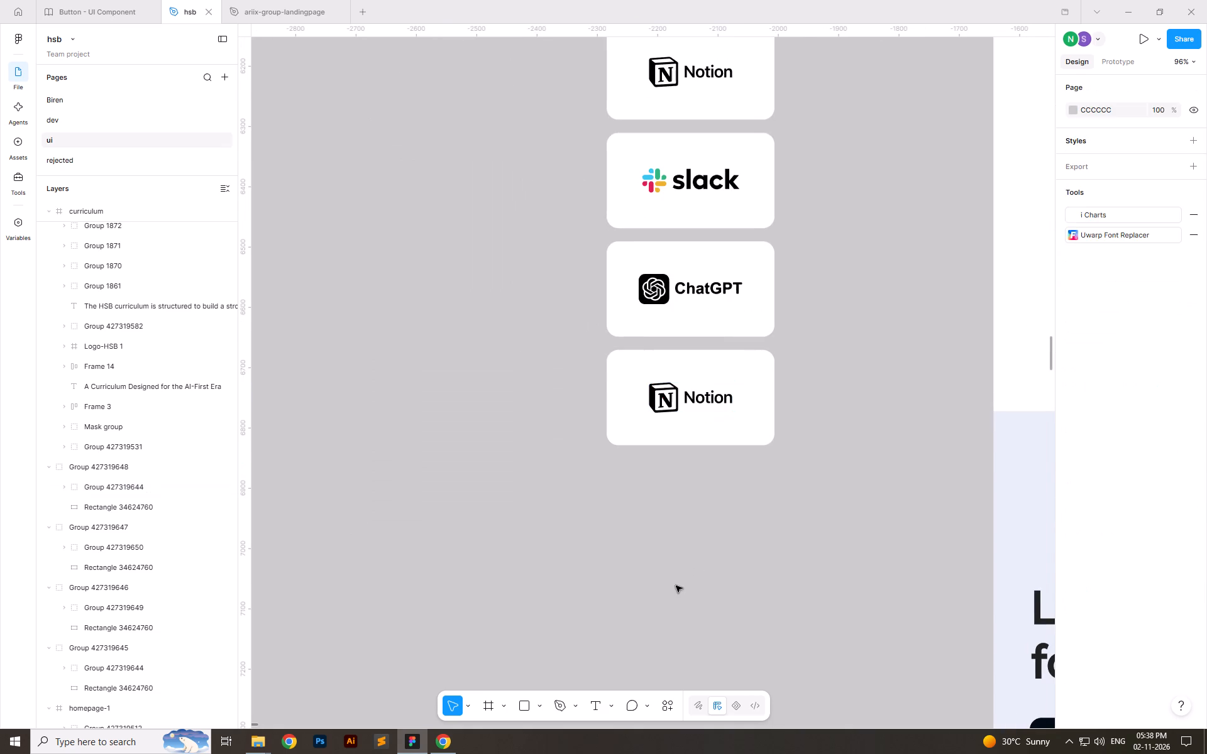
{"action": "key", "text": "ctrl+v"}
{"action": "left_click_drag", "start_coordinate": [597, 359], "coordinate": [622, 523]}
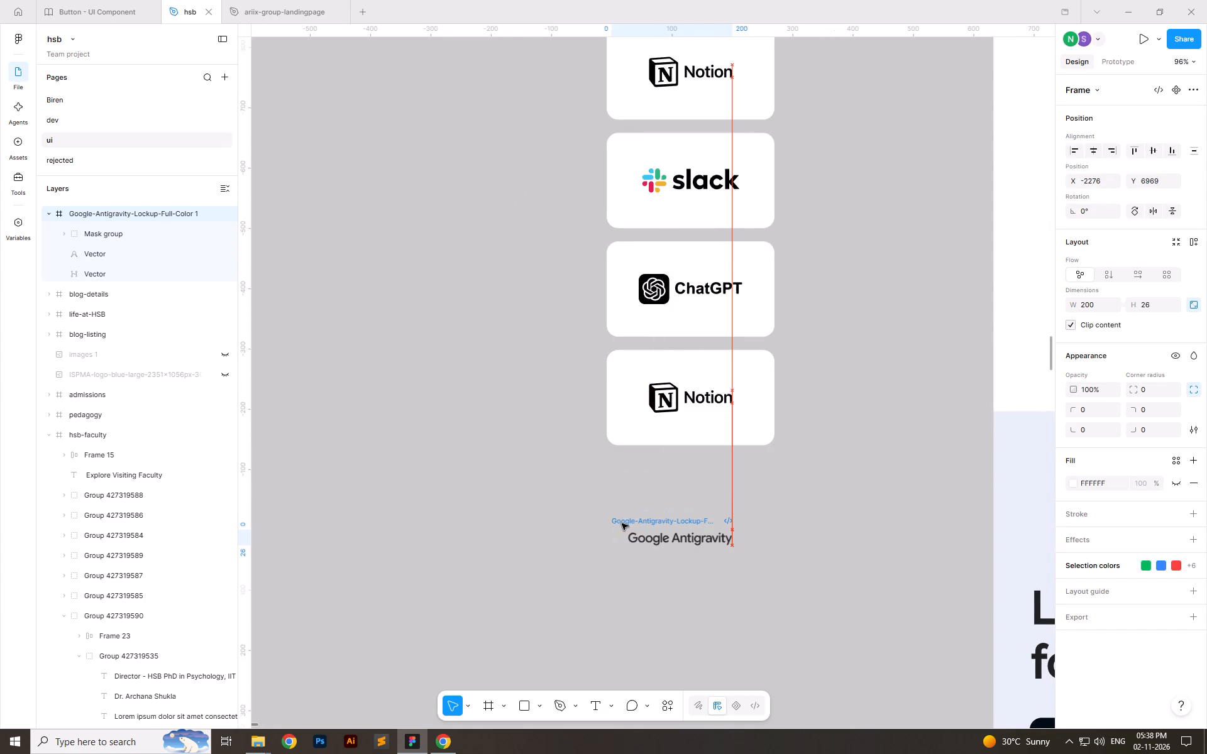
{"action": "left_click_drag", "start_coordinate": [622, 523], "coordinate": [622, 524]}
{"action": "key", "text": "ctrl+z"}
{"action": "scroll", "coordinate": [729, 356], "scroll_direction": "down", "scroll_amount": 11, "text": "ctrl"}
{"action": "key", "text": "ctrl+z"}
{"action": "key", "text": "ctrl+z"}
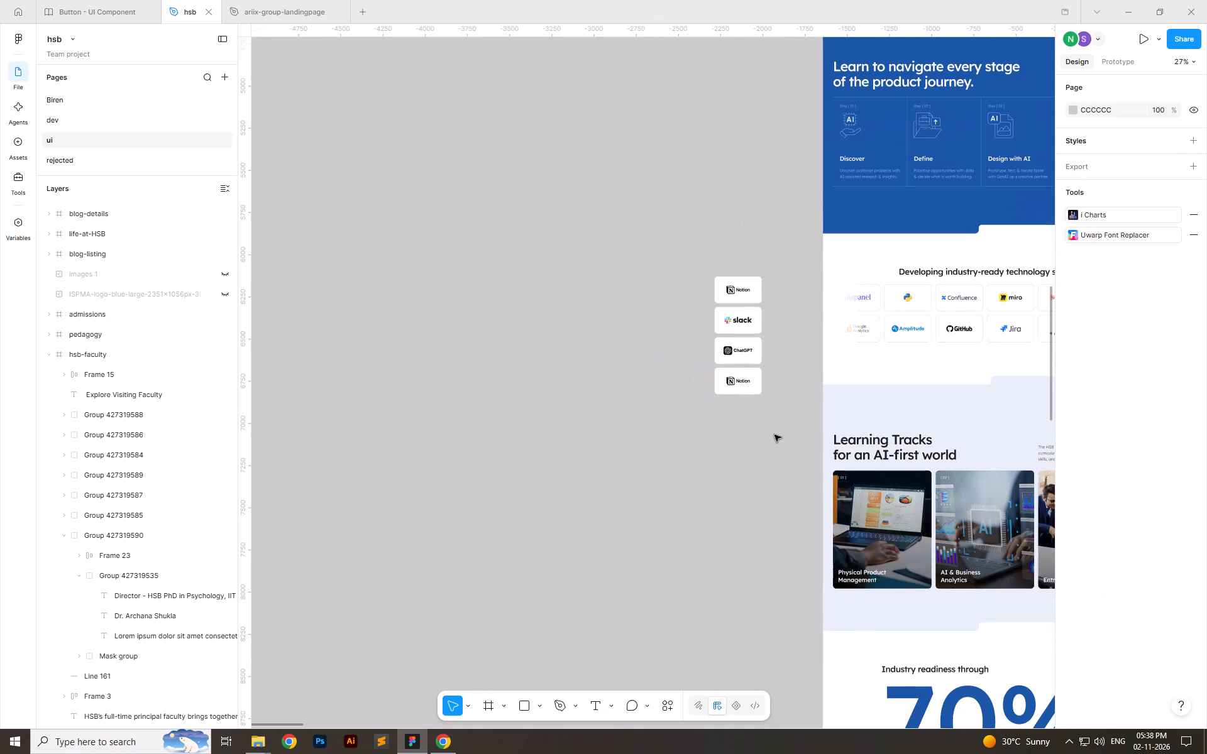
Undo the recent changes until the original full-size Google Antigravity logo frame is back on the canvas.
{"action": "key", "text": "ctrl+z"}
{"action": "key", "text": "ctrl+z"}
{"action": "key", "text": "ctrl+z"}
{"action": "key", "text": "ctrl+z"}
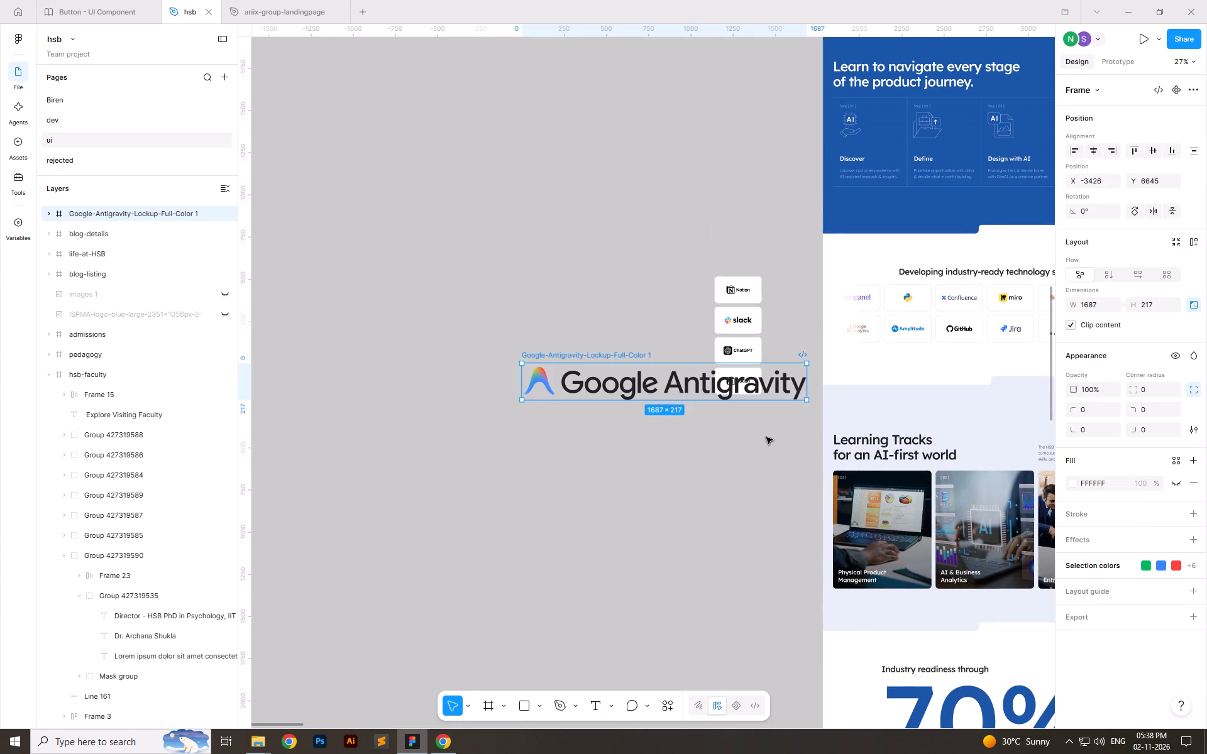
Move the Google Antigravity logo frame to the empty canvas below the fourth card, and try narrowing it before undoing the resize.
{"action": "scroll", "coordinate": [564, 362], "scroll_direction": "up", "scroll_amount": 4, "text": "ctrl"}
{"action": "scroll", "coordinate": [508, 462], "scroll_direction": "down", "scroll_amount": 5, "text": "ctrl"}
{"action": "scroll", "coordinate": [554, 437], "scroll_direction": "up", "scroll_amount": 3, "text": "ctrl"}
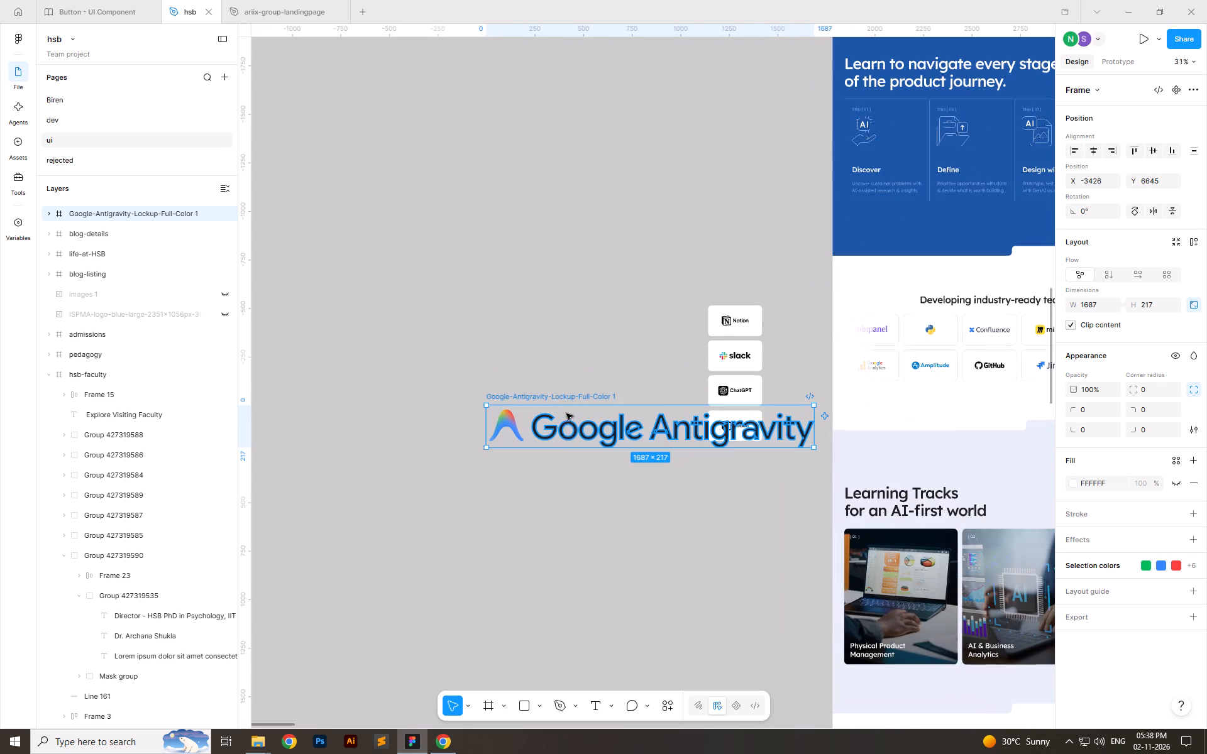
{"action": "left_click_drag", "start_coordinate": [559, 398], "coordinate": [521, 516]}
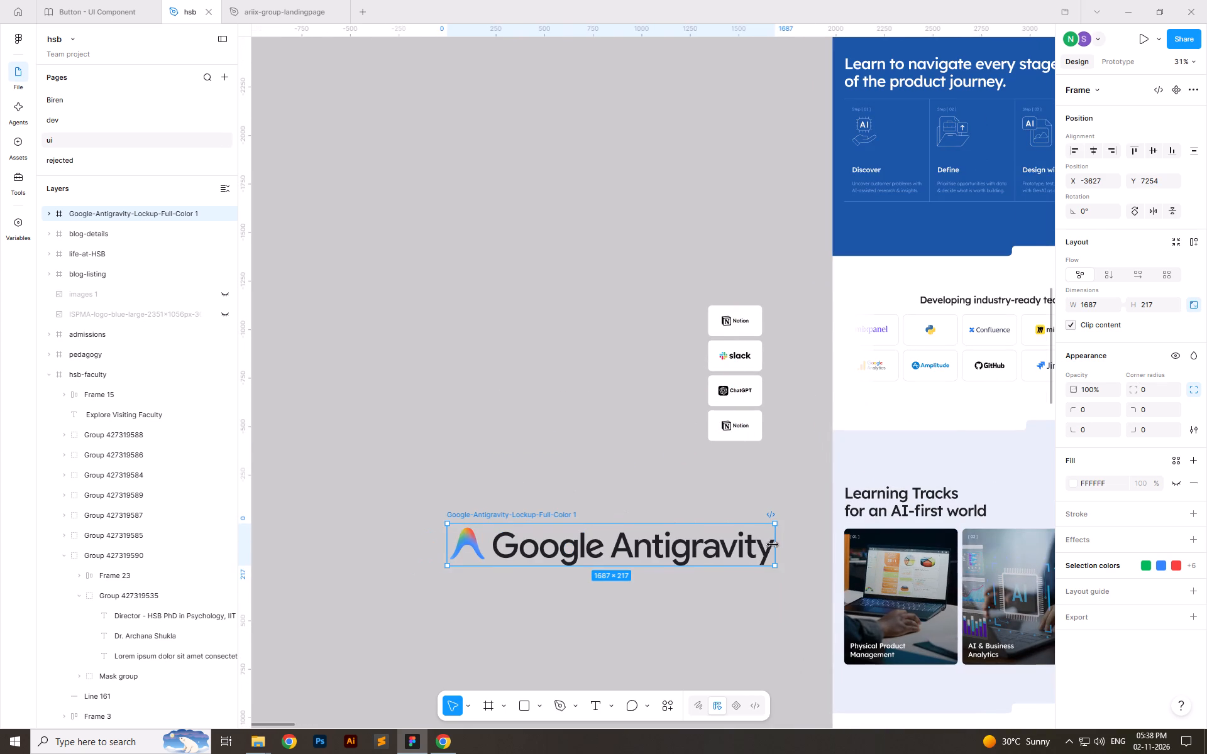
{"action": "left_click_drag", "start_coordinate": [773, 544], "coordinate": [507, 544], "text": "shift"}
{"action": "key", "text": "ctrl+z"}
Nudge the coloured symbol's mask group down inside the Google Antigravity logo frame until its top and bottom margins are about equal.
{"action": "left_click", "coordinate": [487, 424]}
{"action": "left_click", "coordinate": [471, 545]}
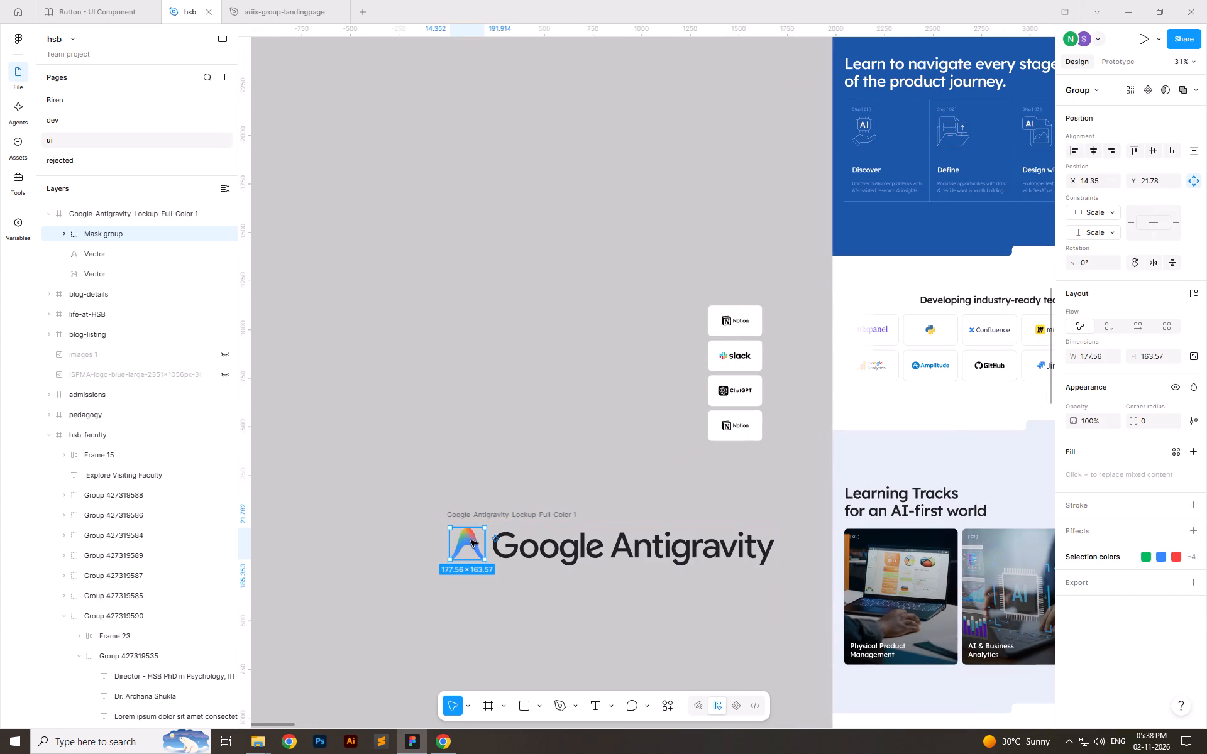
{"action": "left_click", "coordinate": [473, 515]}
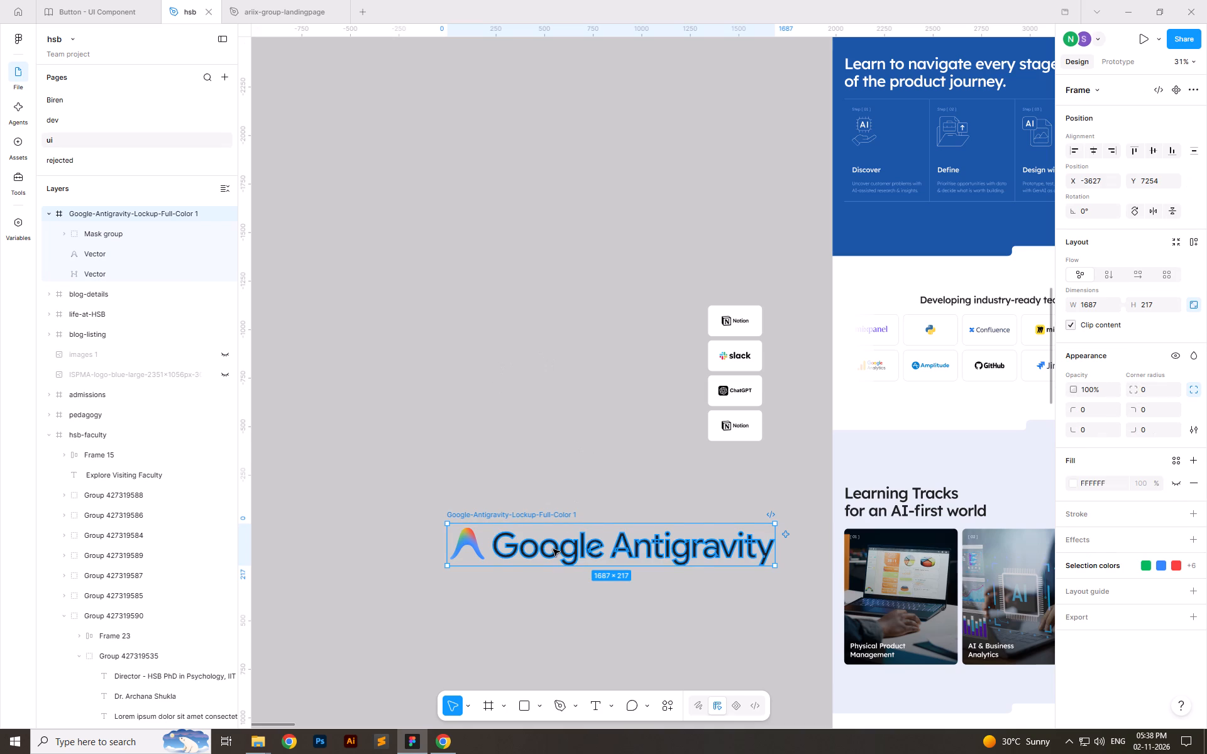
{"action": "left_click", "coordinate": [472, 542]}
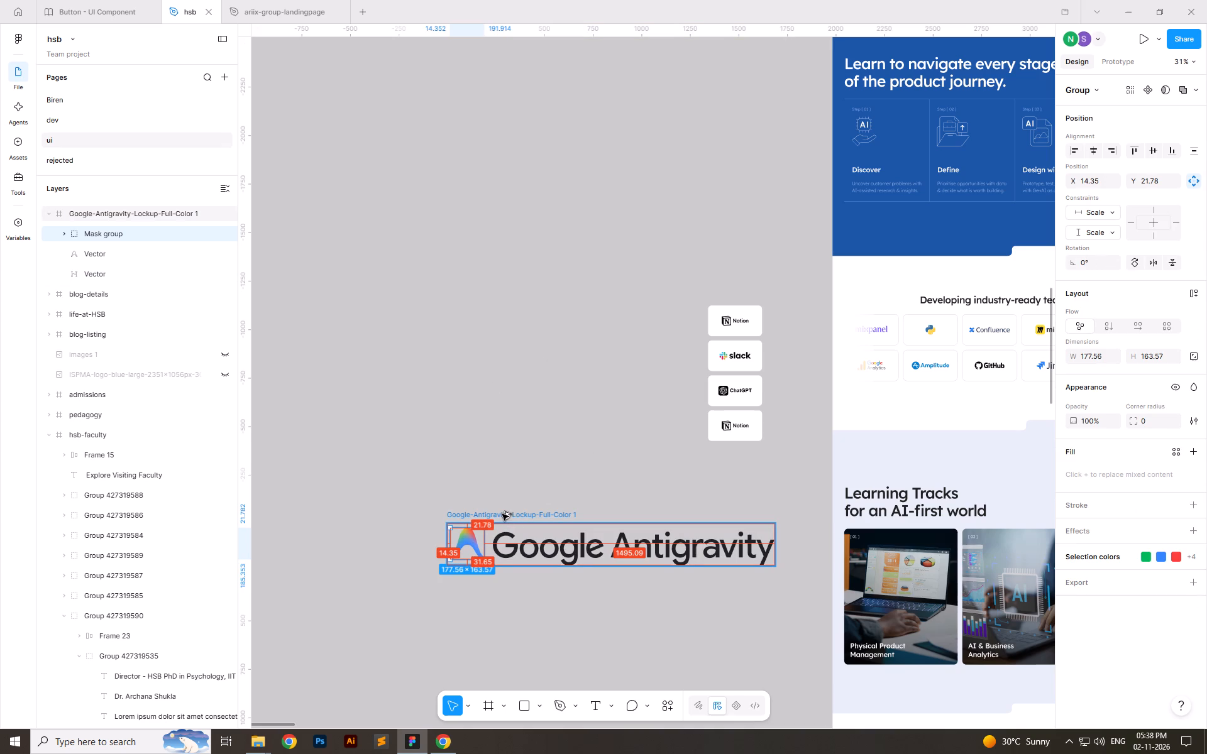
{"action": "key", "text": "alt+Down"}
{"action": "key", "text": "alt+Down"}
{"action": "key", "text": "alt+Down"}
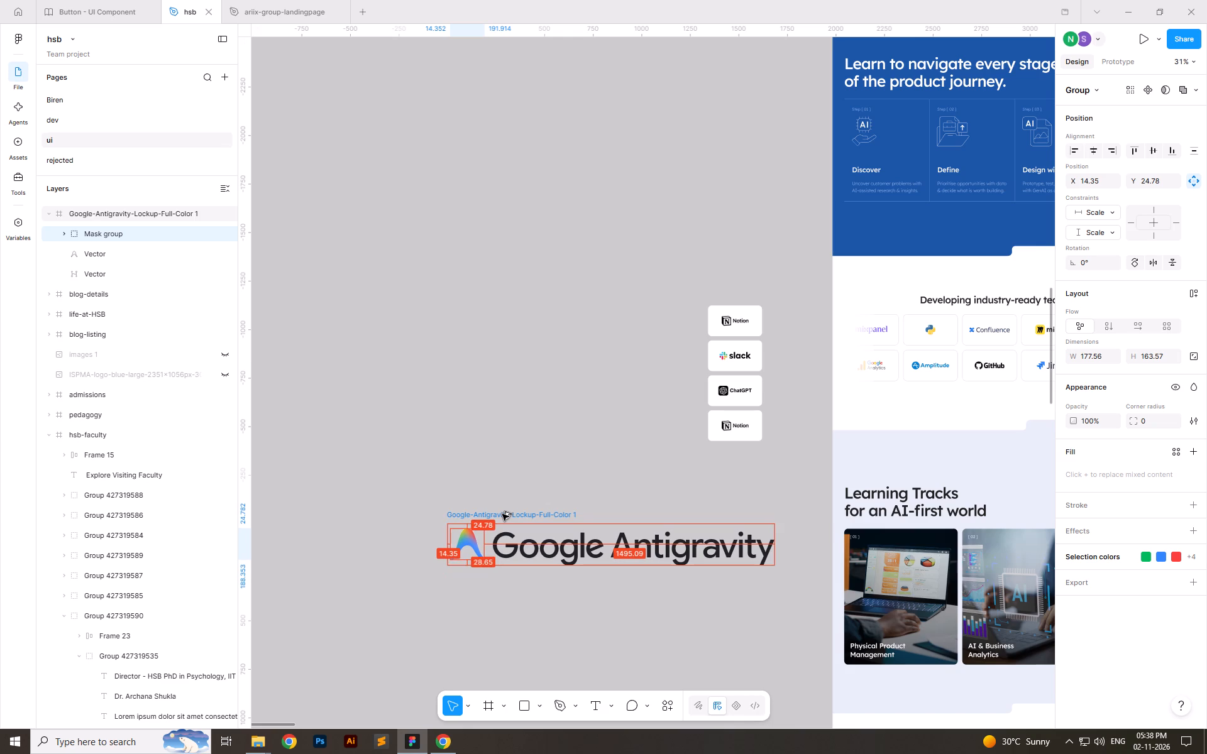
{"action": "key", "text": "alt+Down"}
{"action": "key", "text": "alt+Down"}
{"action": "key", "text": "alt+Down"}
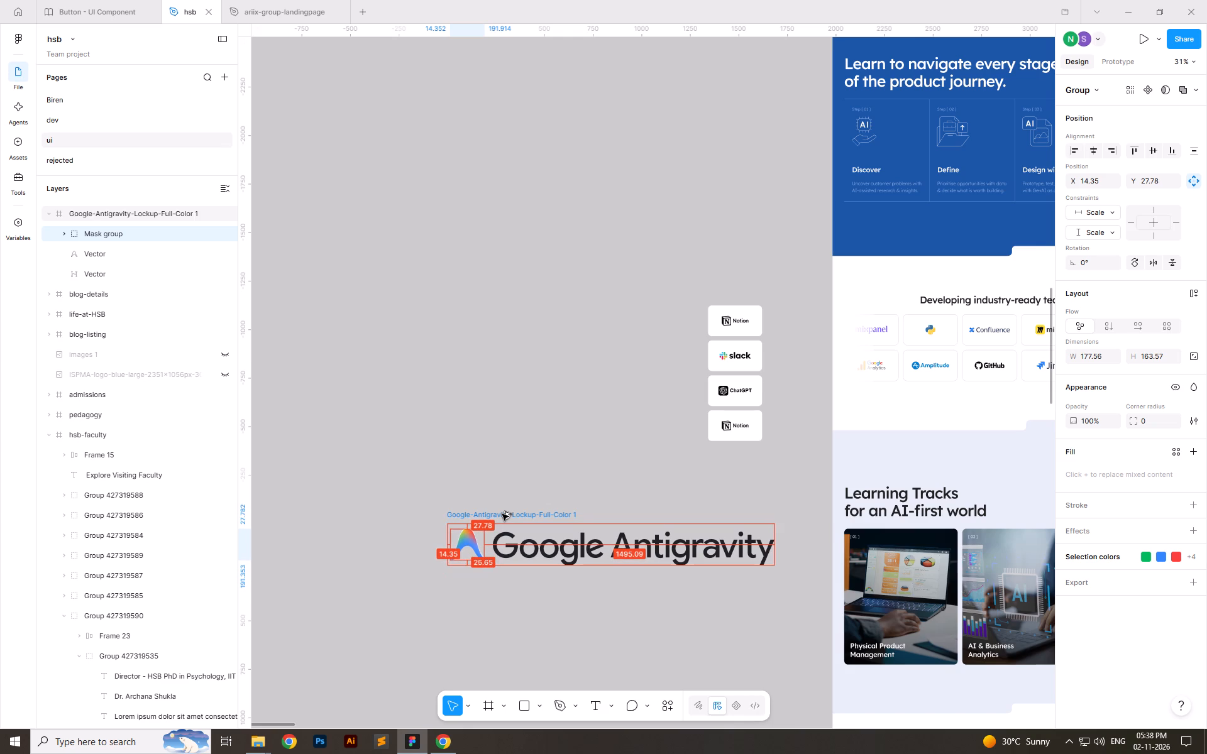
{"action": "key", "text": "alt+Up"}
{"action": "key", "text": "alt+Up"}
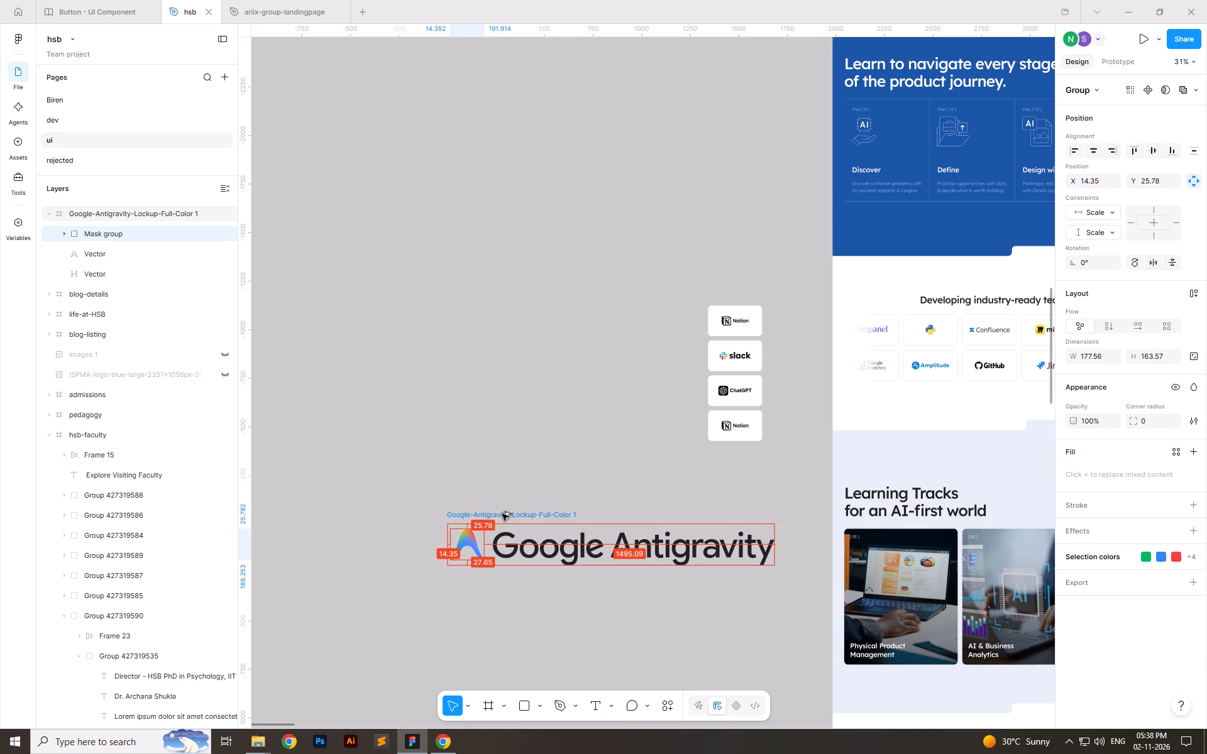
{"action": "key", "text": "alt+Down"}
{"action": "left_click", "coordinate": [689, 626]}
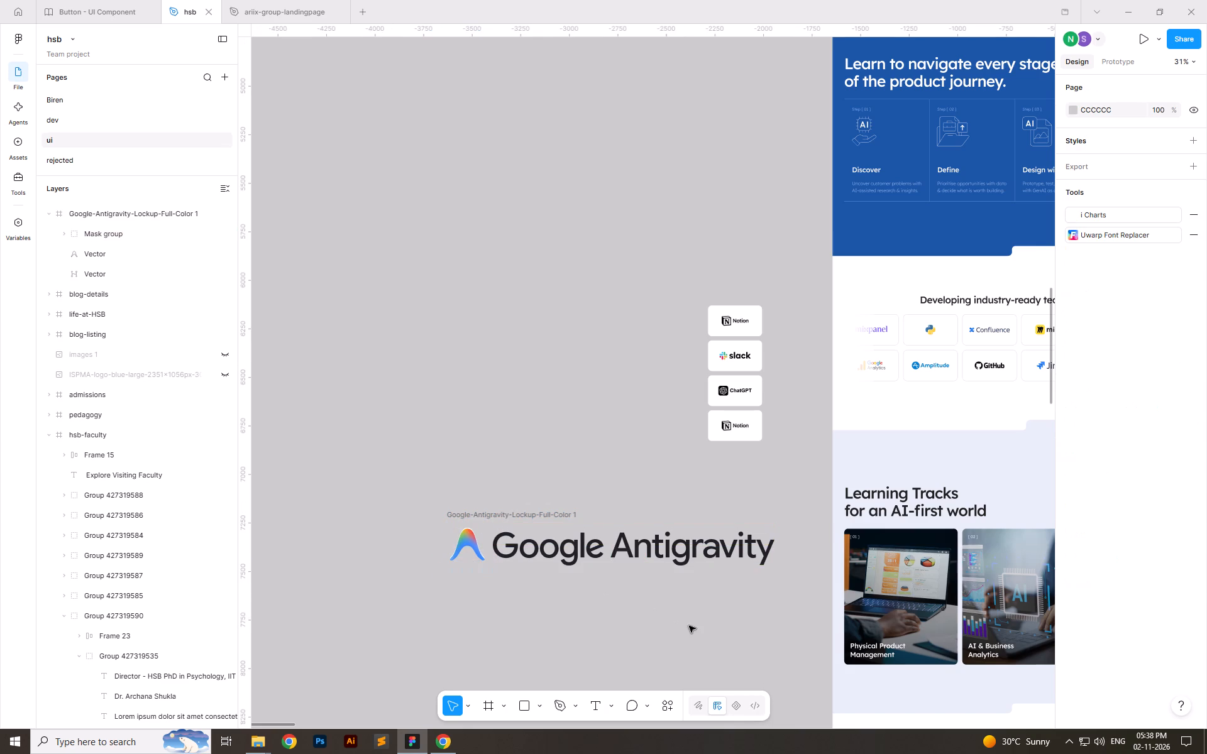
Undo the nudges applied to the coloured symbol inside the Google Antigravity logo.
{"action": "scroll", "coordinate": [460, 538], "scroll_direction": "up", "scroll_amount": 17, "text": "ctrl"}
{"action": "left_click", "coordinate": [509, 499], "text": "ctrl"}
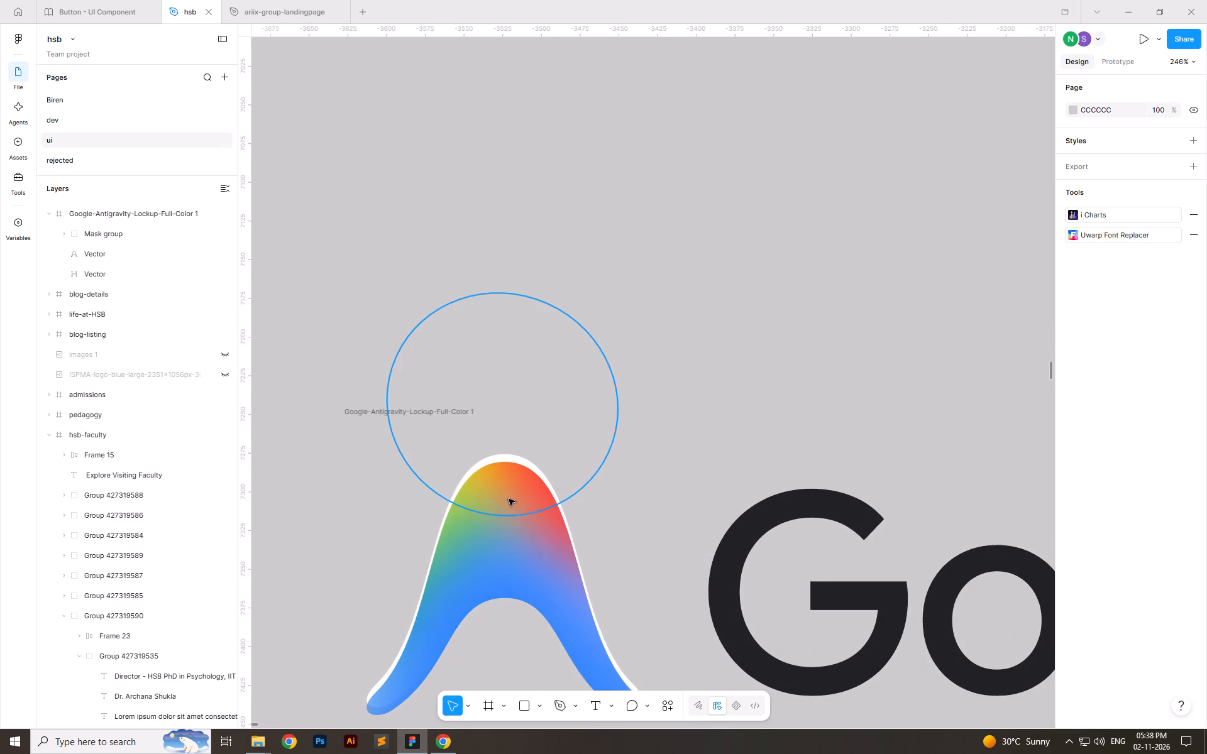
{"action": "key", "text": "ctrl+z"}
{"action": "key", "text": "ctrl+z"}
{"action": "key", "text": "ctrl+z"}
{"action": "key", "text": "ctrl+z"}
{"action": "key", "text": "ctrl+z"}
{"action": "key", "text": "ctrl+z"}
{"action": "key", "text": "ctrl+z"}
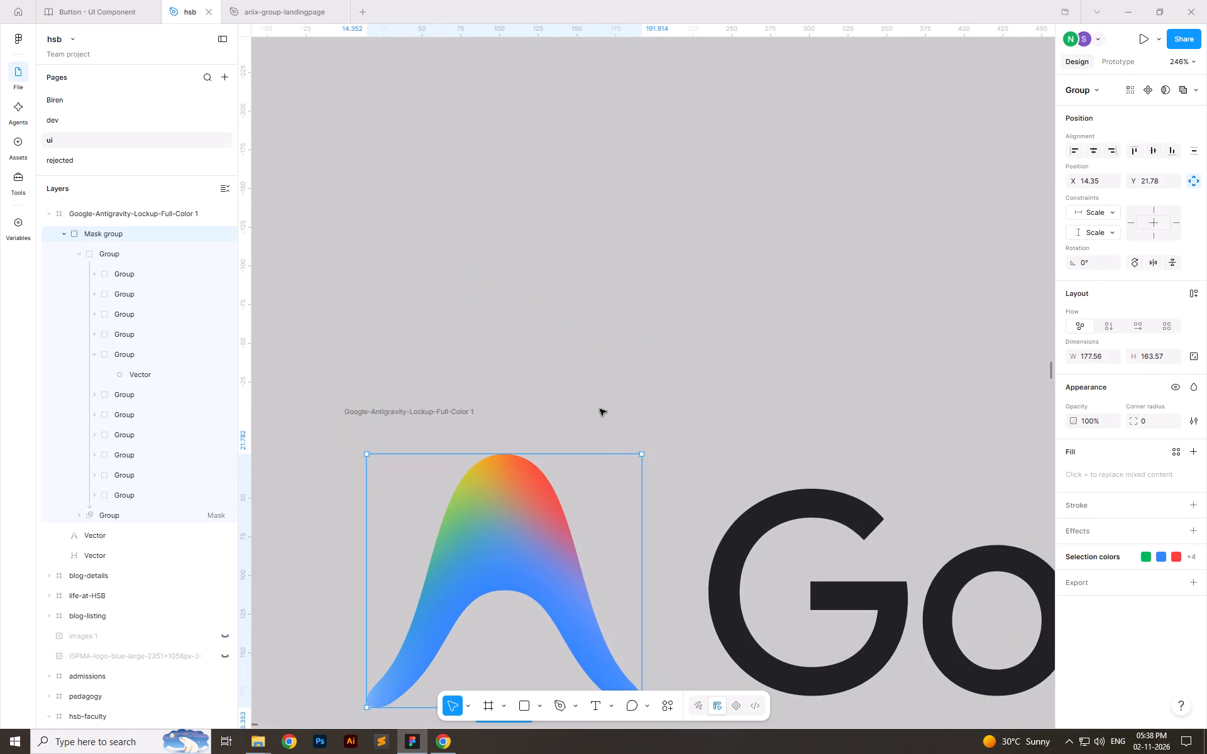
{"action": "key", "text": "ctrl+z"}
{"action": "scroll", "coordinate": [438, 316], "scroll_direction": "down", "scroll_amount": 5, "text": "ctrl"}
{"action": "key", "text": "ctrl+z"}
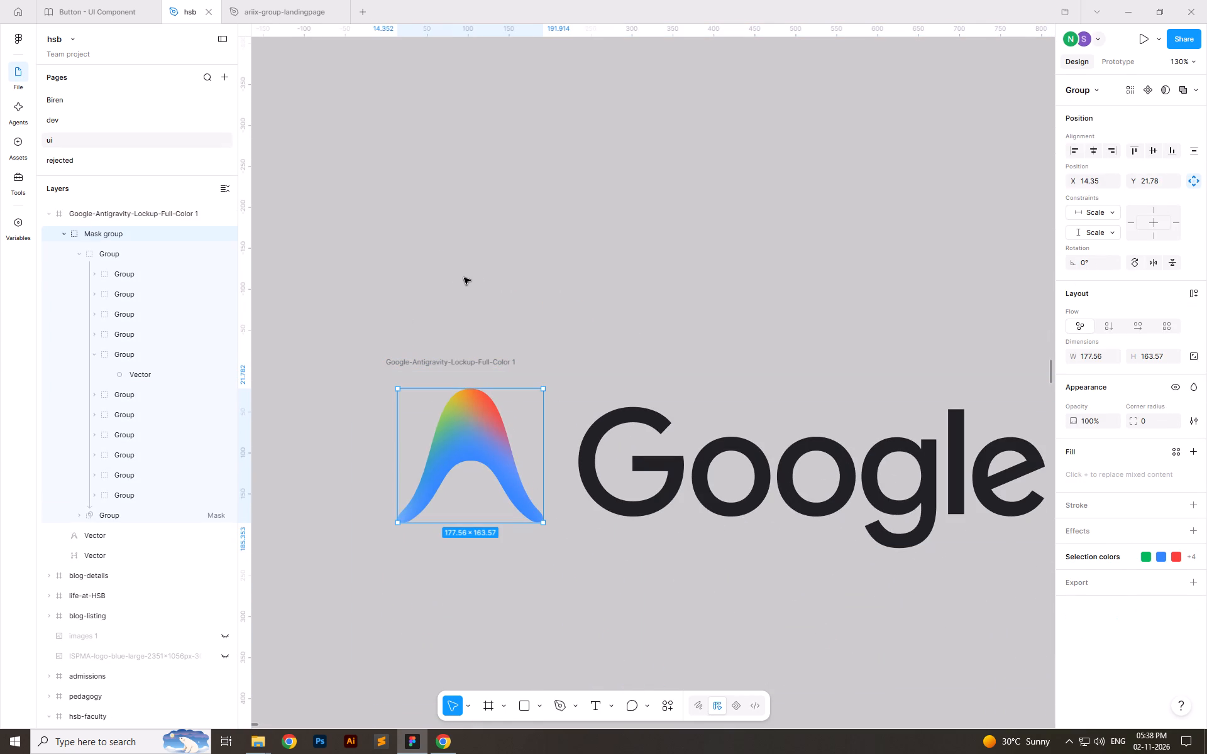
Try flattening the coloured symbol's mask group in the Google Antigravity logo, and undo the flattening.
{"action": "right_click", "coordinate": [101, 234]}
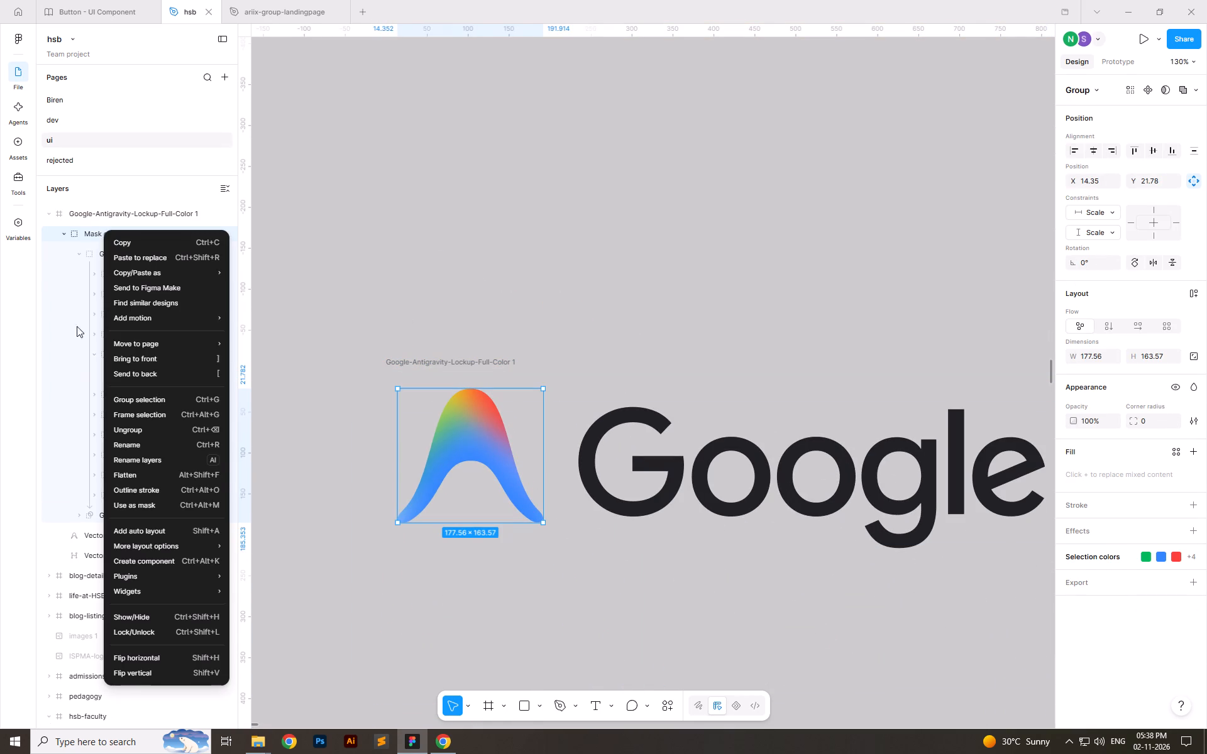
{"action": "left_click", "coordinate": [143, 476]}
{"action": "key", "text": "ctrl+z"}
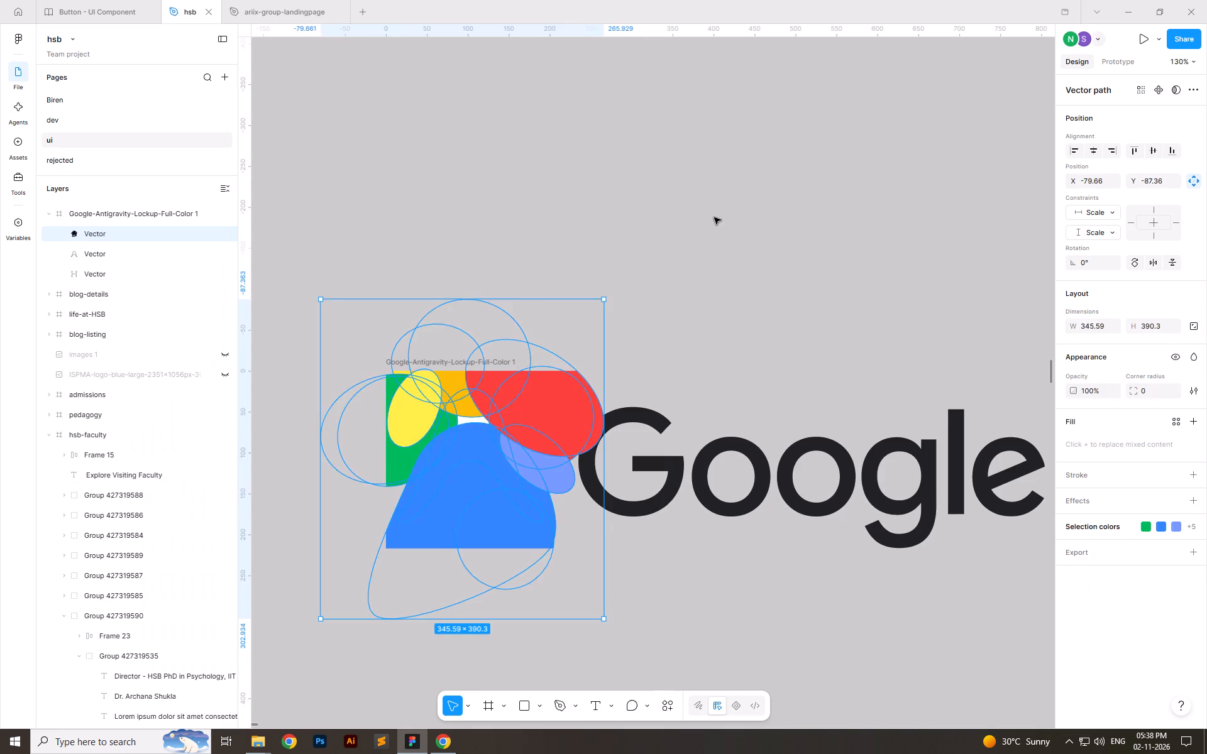
Delete the Google-Antigravity-Lockup-Full-Color frame from the canvas.
{"action": "left_click", "coordinate": [656, 232]}
{"action": "left_click", "coordinate": [411, 358]}
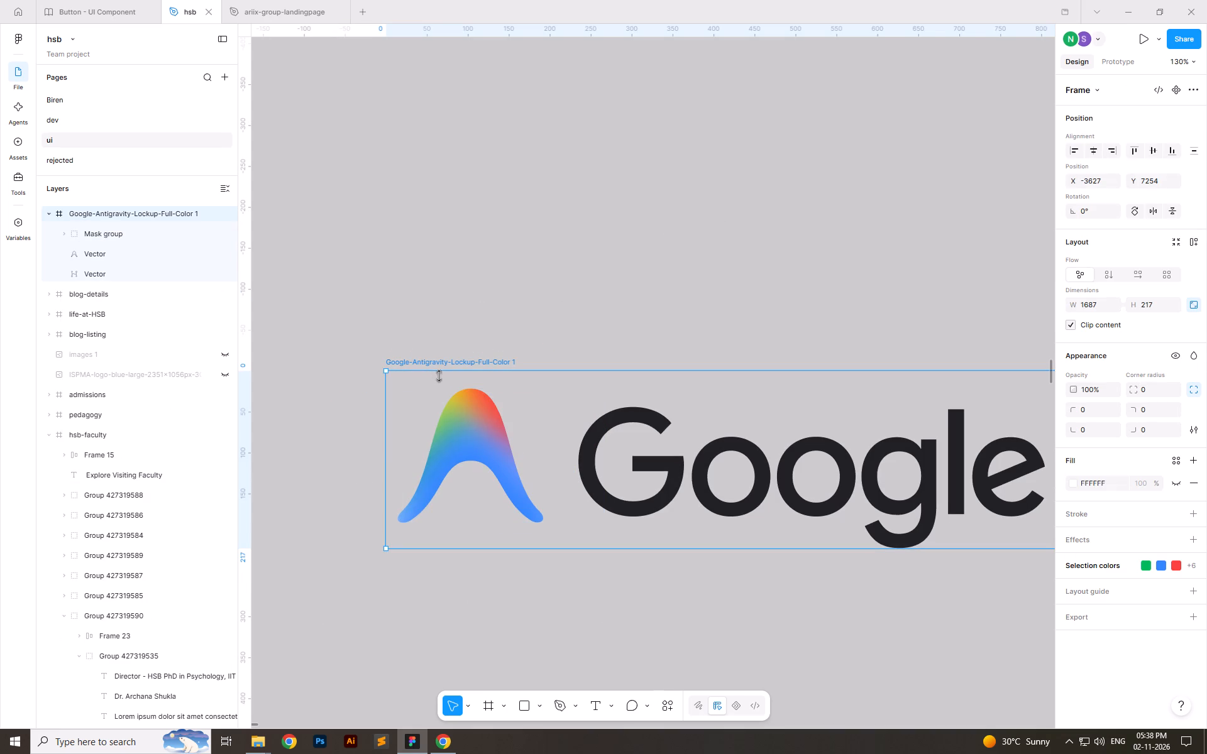
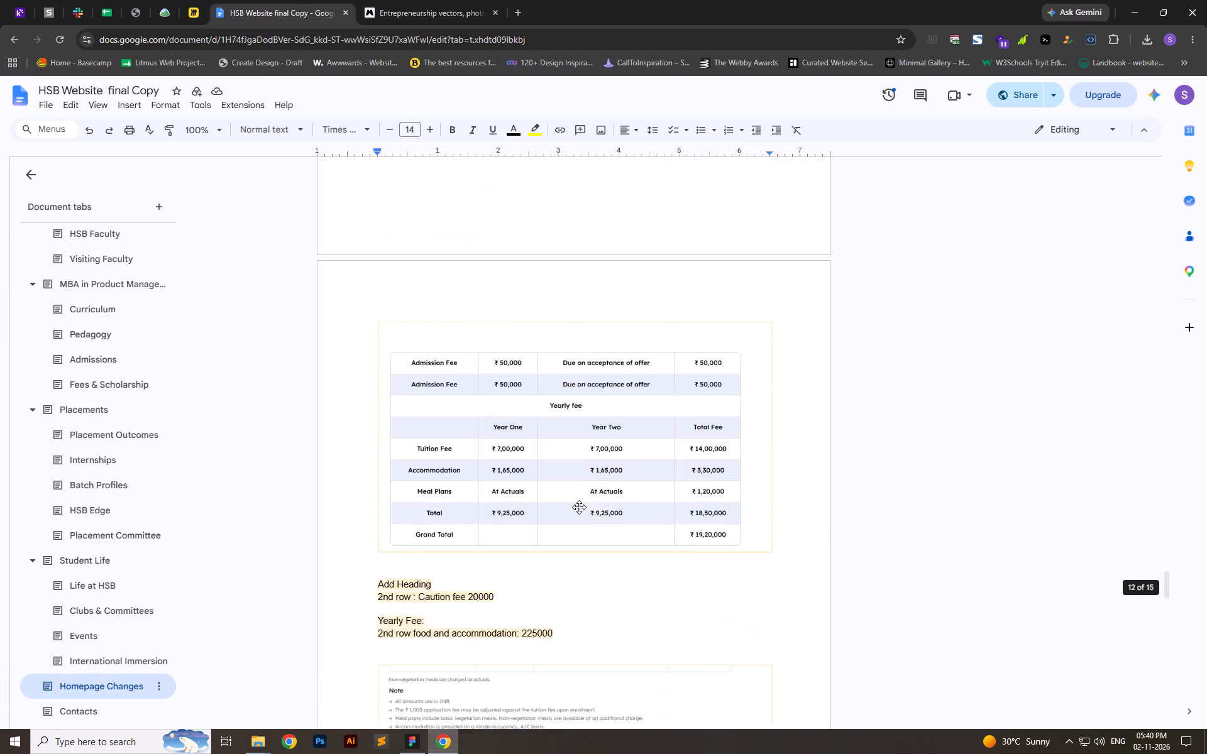
{"action": "scroll", "coordinate": [579, 507], "scroll_direction": "down", "scroll_amount": 4}
{"action": "scroll", "coordinate": [629, 496], "scroll_direction": "up", "scroll_amount": 5}
{"action": "scroll", "coordinate": [637, 494], "scroll_direction": "down", "scroll_amount": 6}
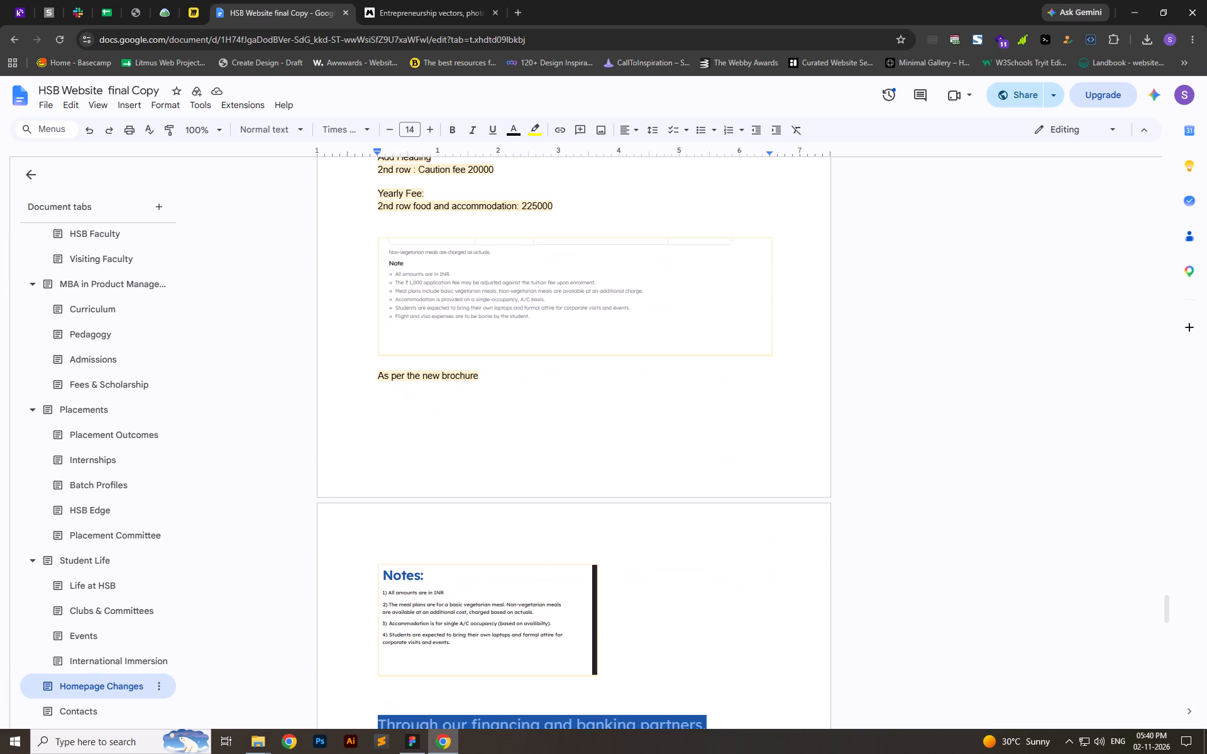
{"action": "scroll", "coordinate": [791, 517], "scroll_direction": "down", "scroll_amount": 5}
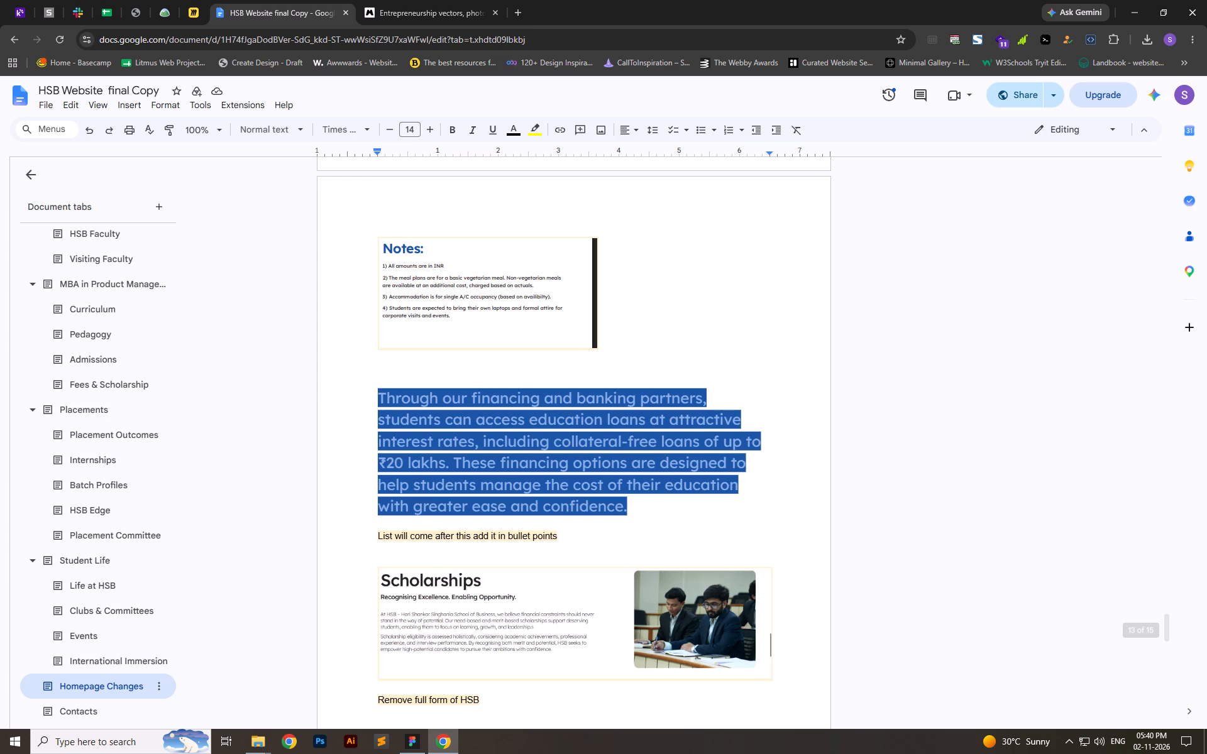
{"action": "scroll", "coordinate": [581, 526], "scroll_direction": "down", "scroll_amount": 5}
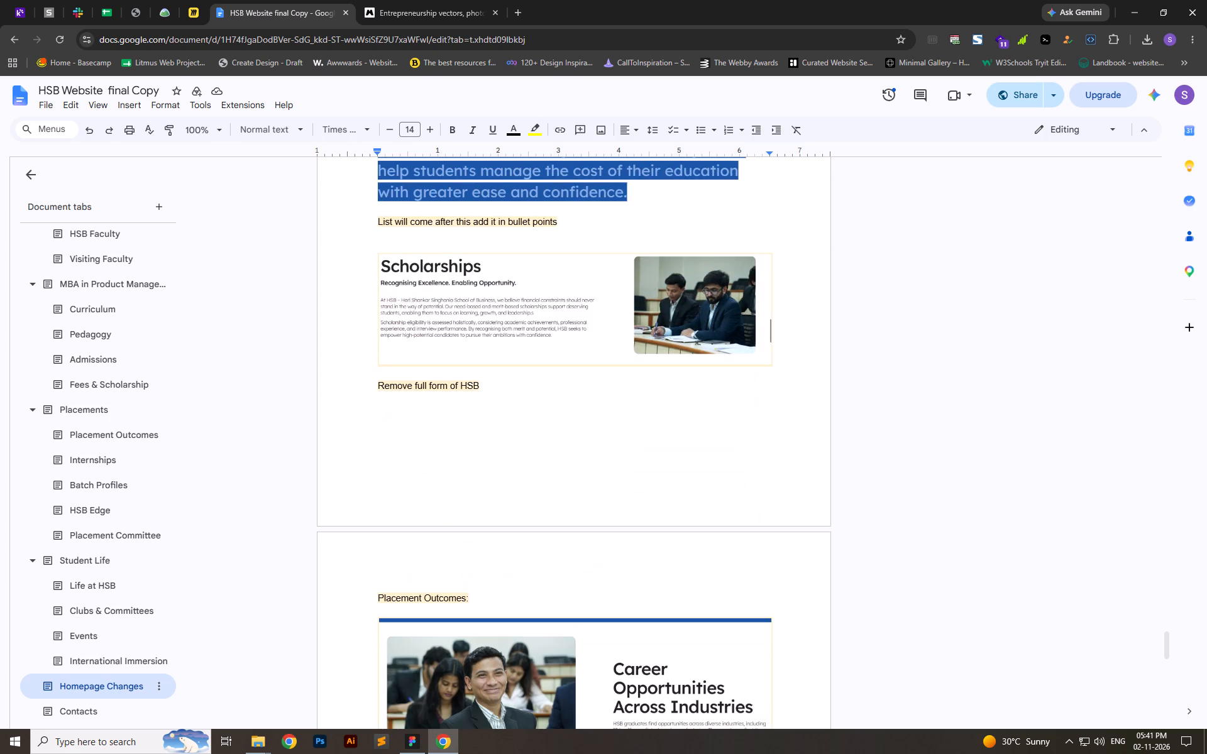
{"action": "scroll", "coordinate": [590, 525], "scroll_direction": "down", "scroll_amount": 8}
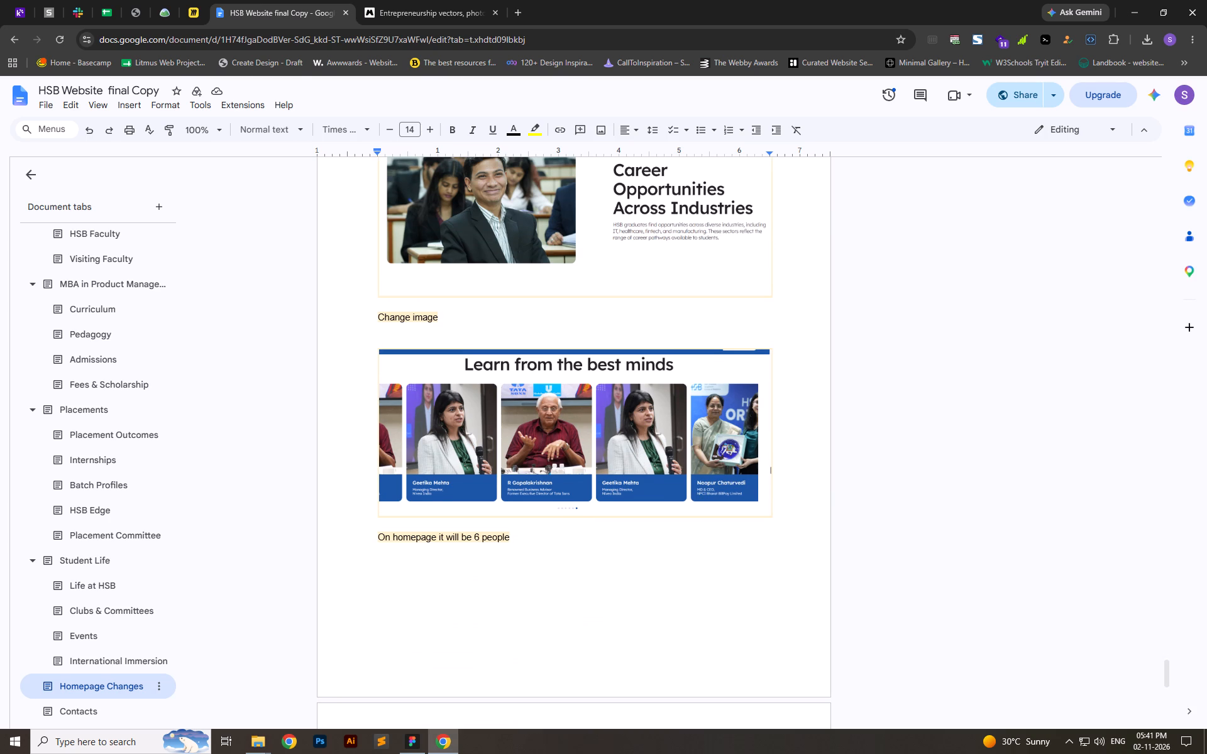
{"action": "scroll", "coordinate": [541, 520], "scroll_direction": "down", "scroll_amount": 5}
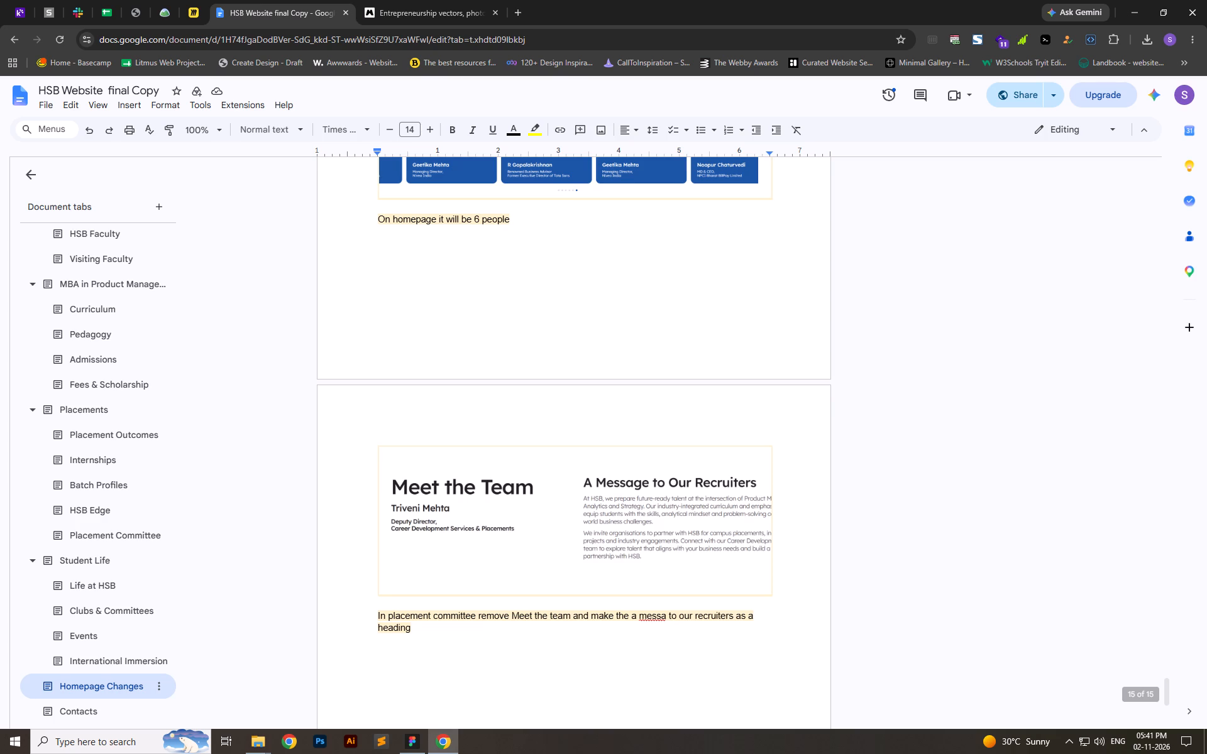
{"action": "scroll", "coordinate": [765, 593], "scroll_direction": "down", "scroll_amount": 2}
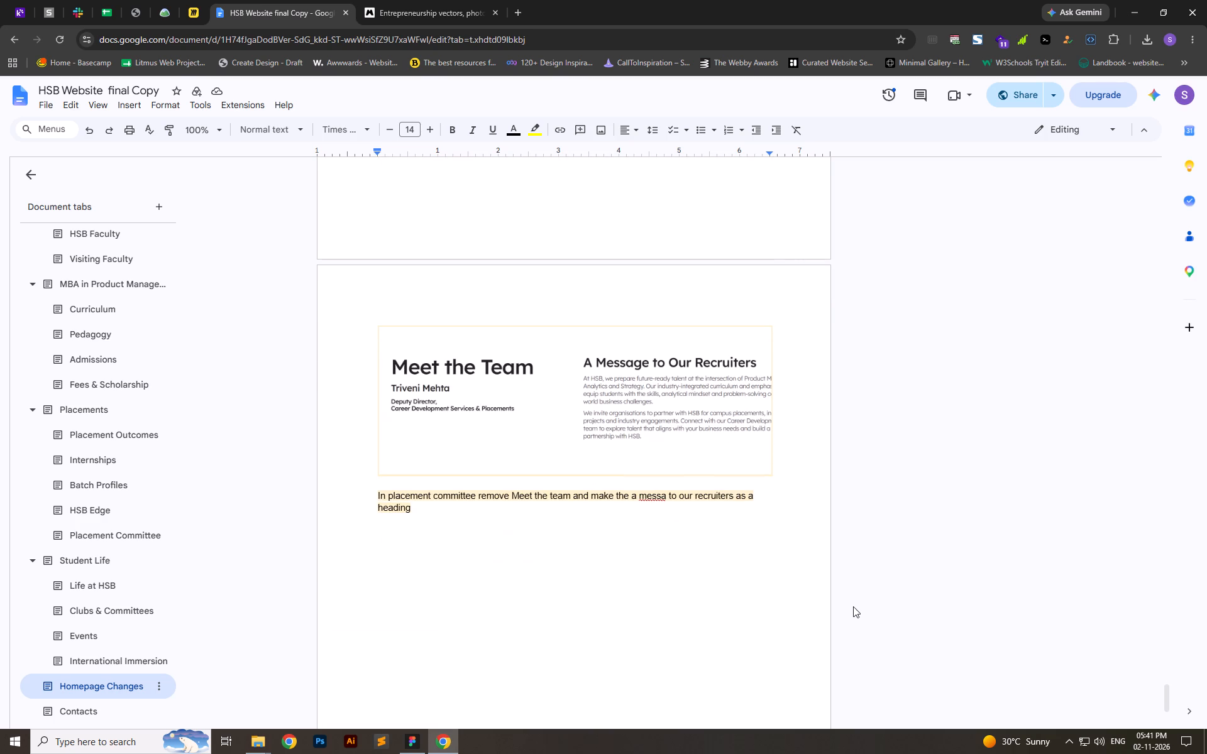
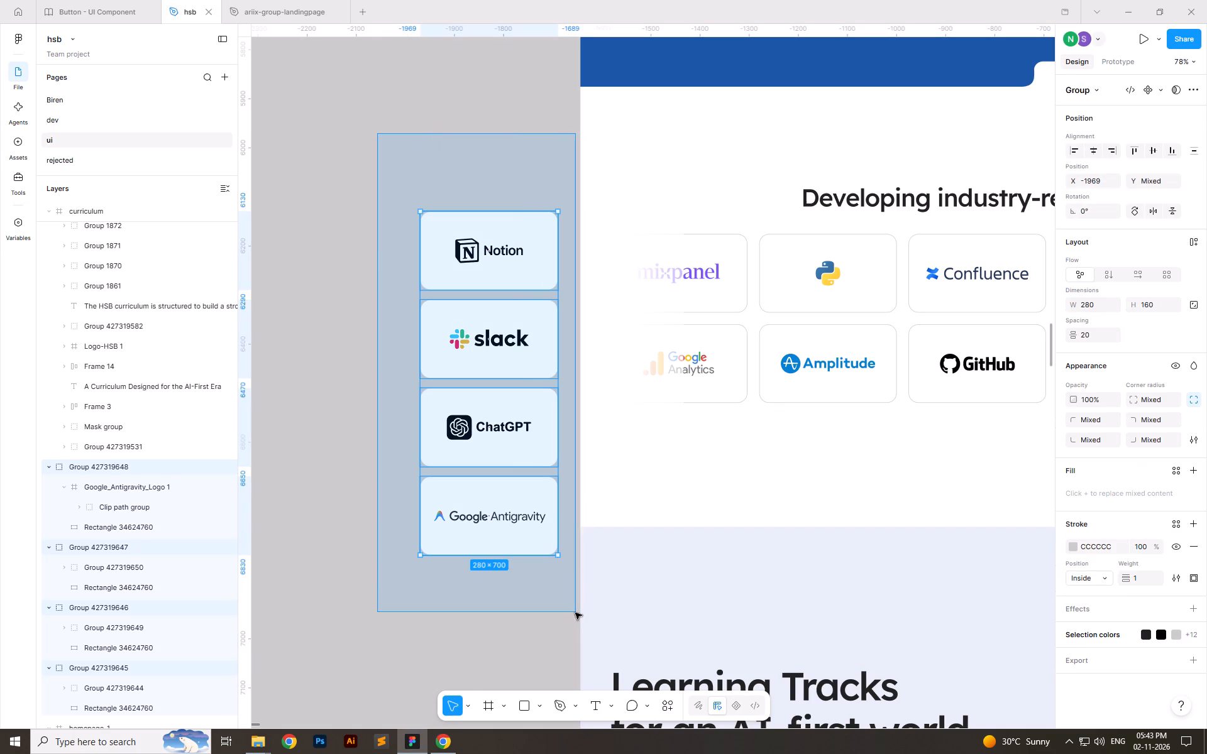
{"action": "left_click_drag", "start_coordinate": [575, 613], "coordinate": [581, 620]}
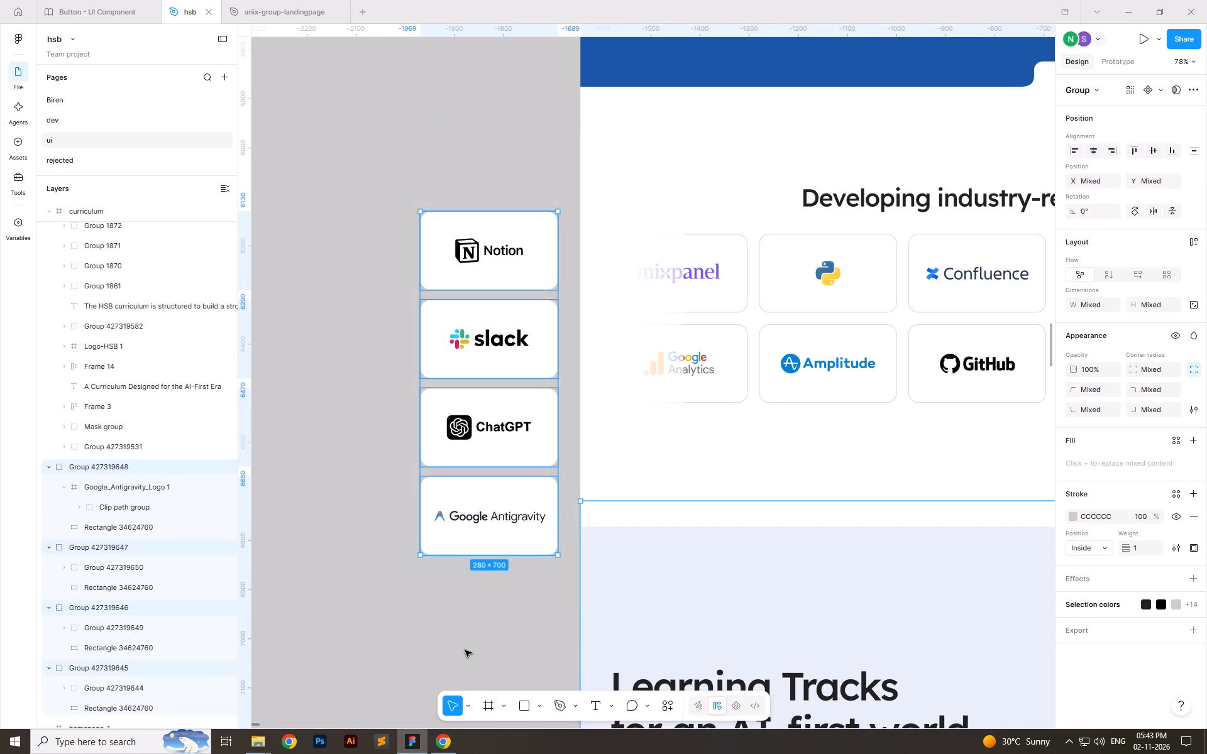
{"action": "left_click", "coordinate": [465, 650]}
{"action": "left_click", "coordinate": [472, 513]}
{"action": "left_click", "coordinate": [473, 448]}
{"action": "left_click", "coordinate": [477, 357]}
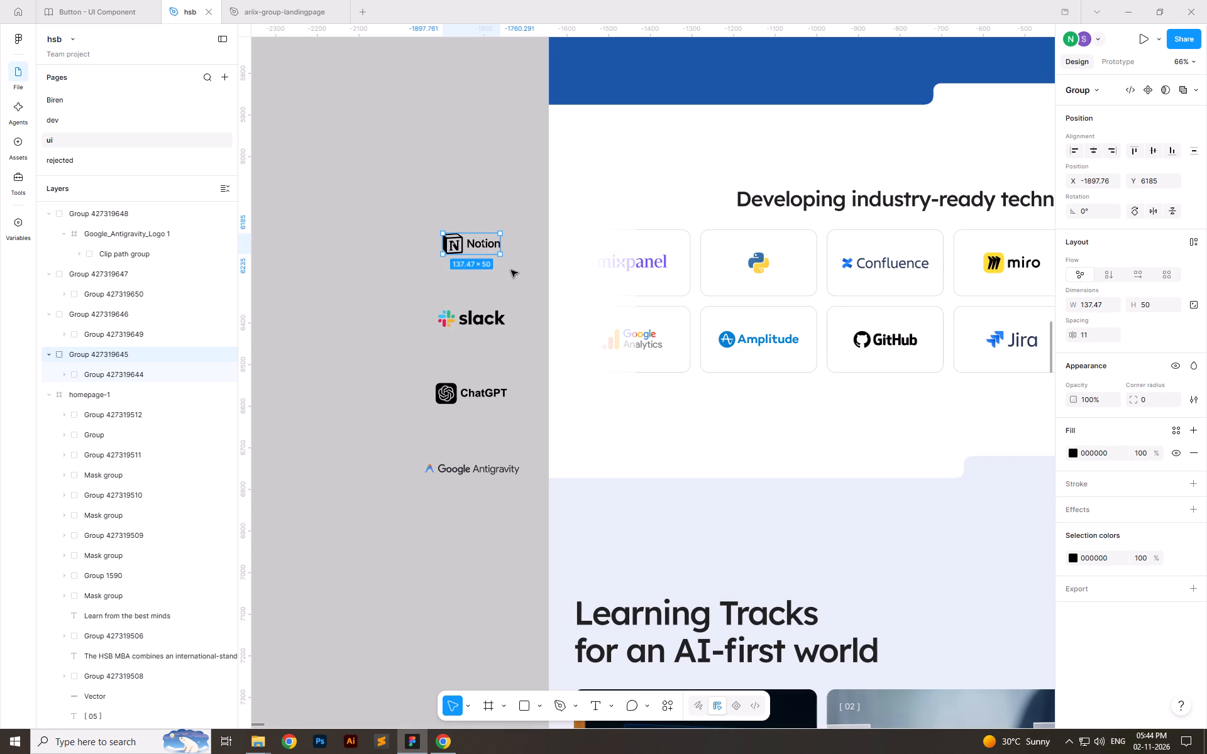
{"action": "key", "text": "ctrl+alt+f"}
{"action": "key", "text": "ctrl+alt+g"}
{"action": "left_click_drag", "start_coordinate": [395, 287], "coordinate": [450, 324]}
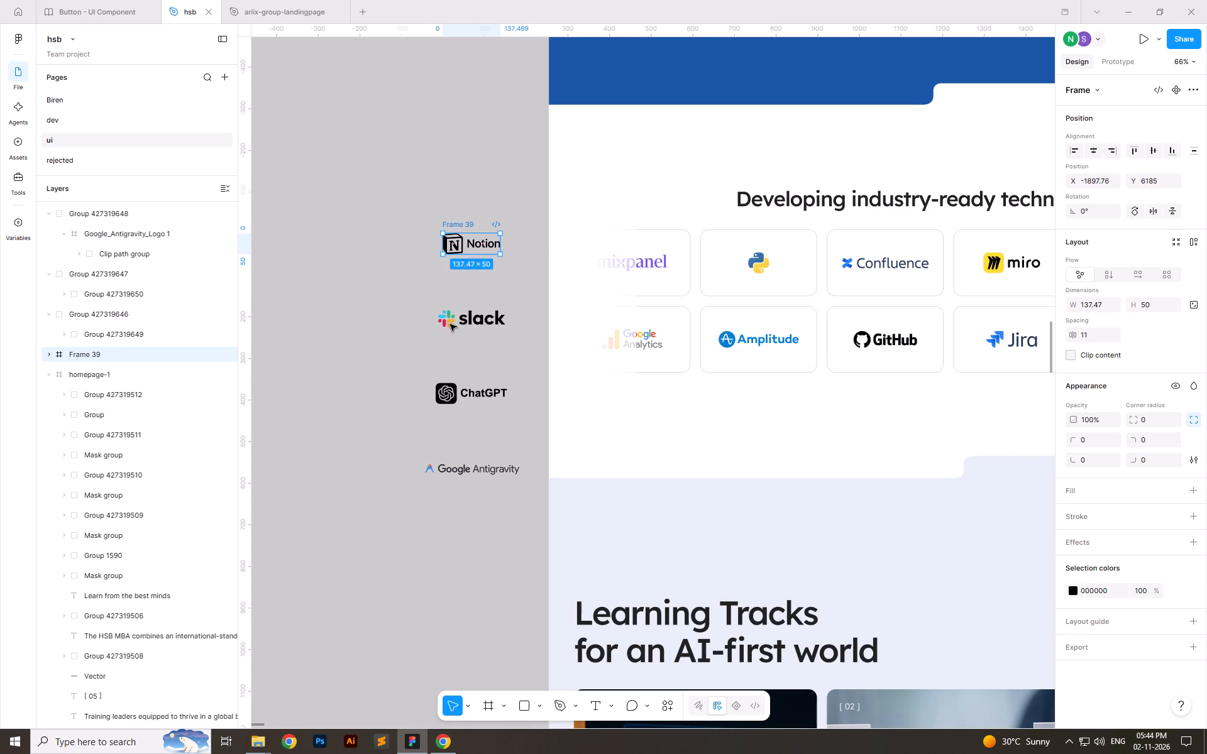
{"action": "left_click_drag", "start_coordinate": [450, 324], "coordinate": [521, 351]}
{"action": "key", "text": "ctrl+alt+g"}
{"action": "left_click_drag", "start_coordinate": [389, 361], "coordinate": [531, 418]}
{"action": "key", "text": "ctrl+alt+g"}
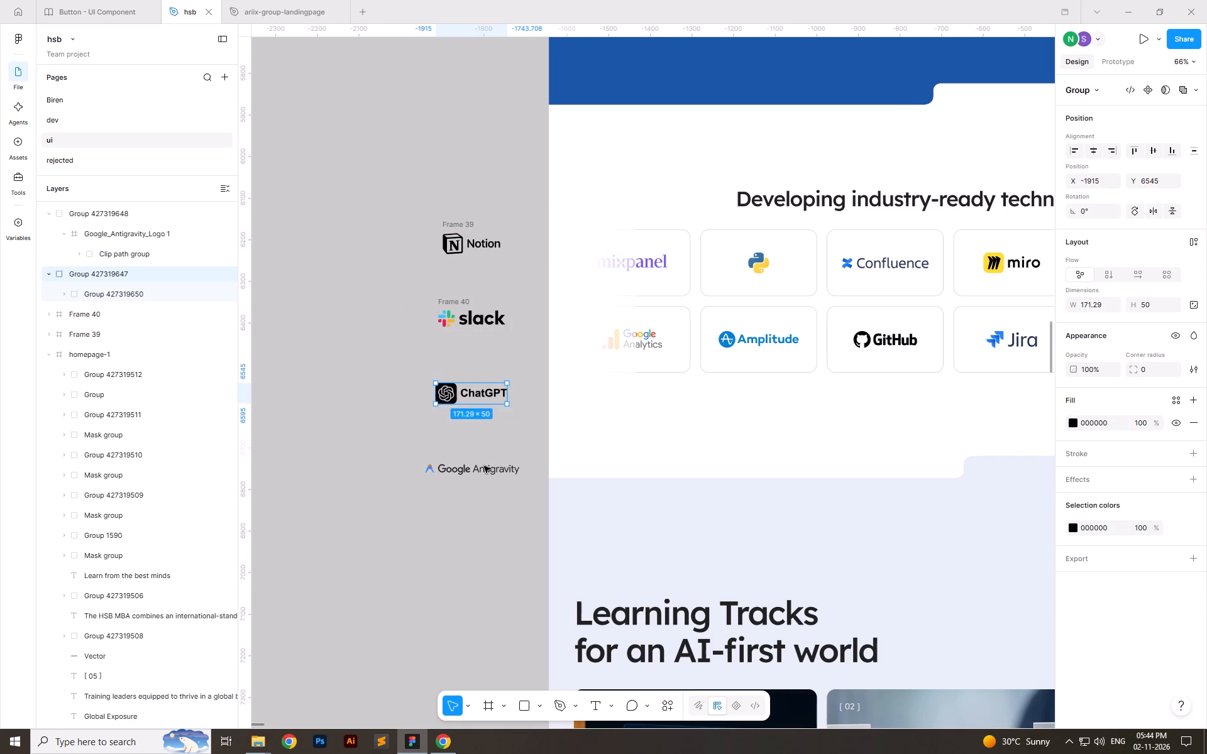
{"action": "left_click_drag", "start_coordinate": [373, 442], "coordinate": [541, 493]}
{"action": "key", "text": "ctrl+alt+g"}
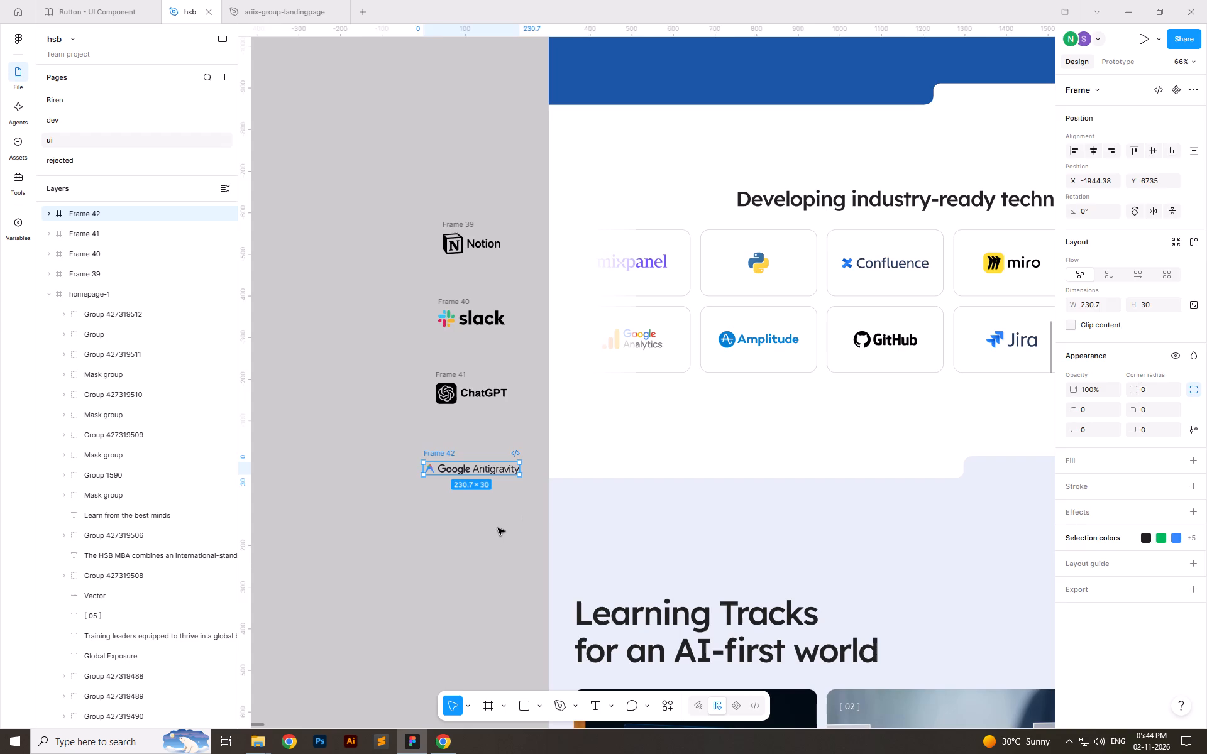
{"action": "left_click", "coordinate": [492, 532]}
{"action": "scroll", "coordinate": [481, 518], "scroll_direction": "down", "scroll_amount": 3, "text": "ctrl"}
{"action": "scroll", "coordinate": [424, 493], "scroll_direction": "up", "scroll_amount": 6, "text": "ctrl"}
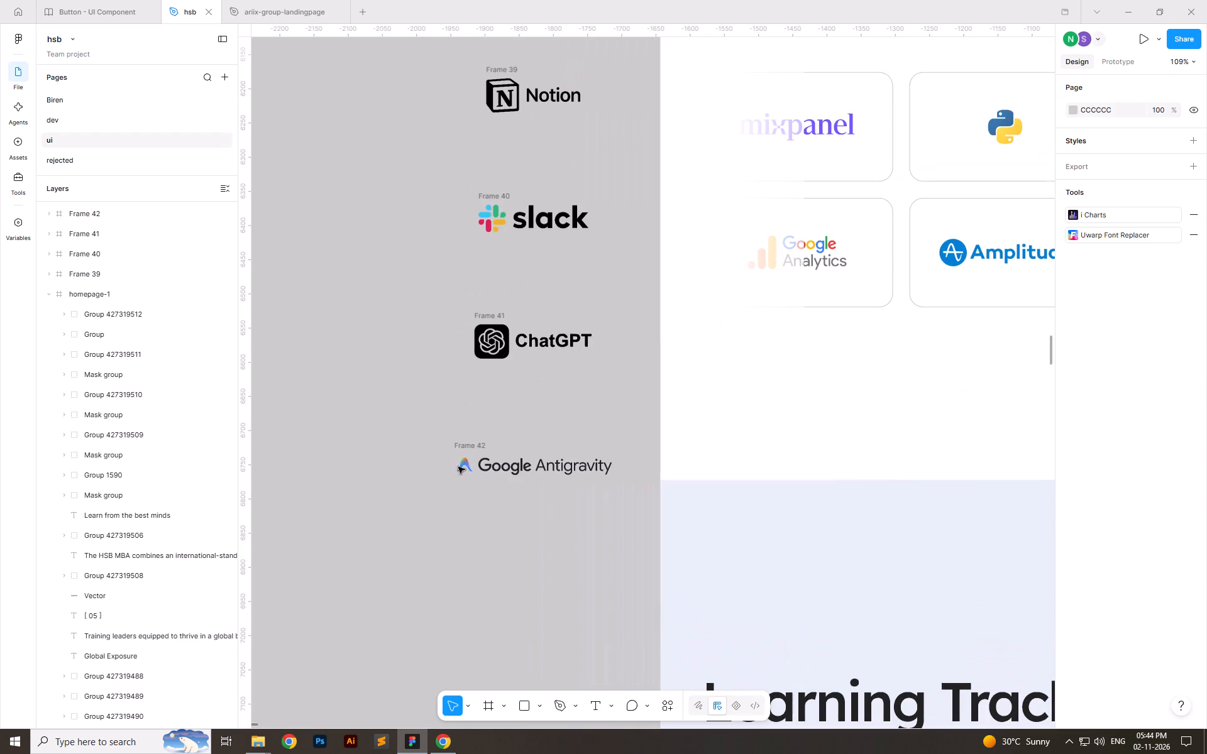
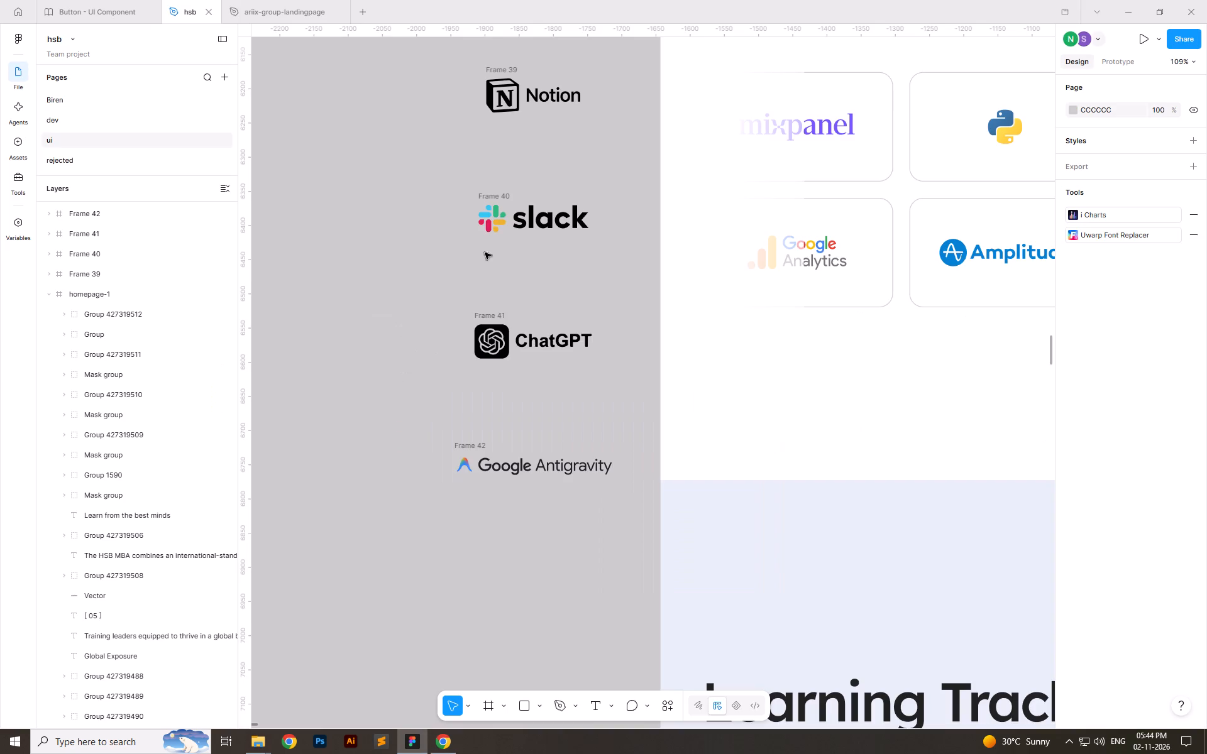
Rename the frames around the Notion and Slack logos as Notion and Slack, using the names in the Homepage Changes notes.
{"action": "double_click", "coordinate": [492, 68]}
{"action": "key", "text": "ctrl+v"}
{"action": "left_click", "coordinate": [431, 154]}
{"action": "key", "text": "alt+Tab"}
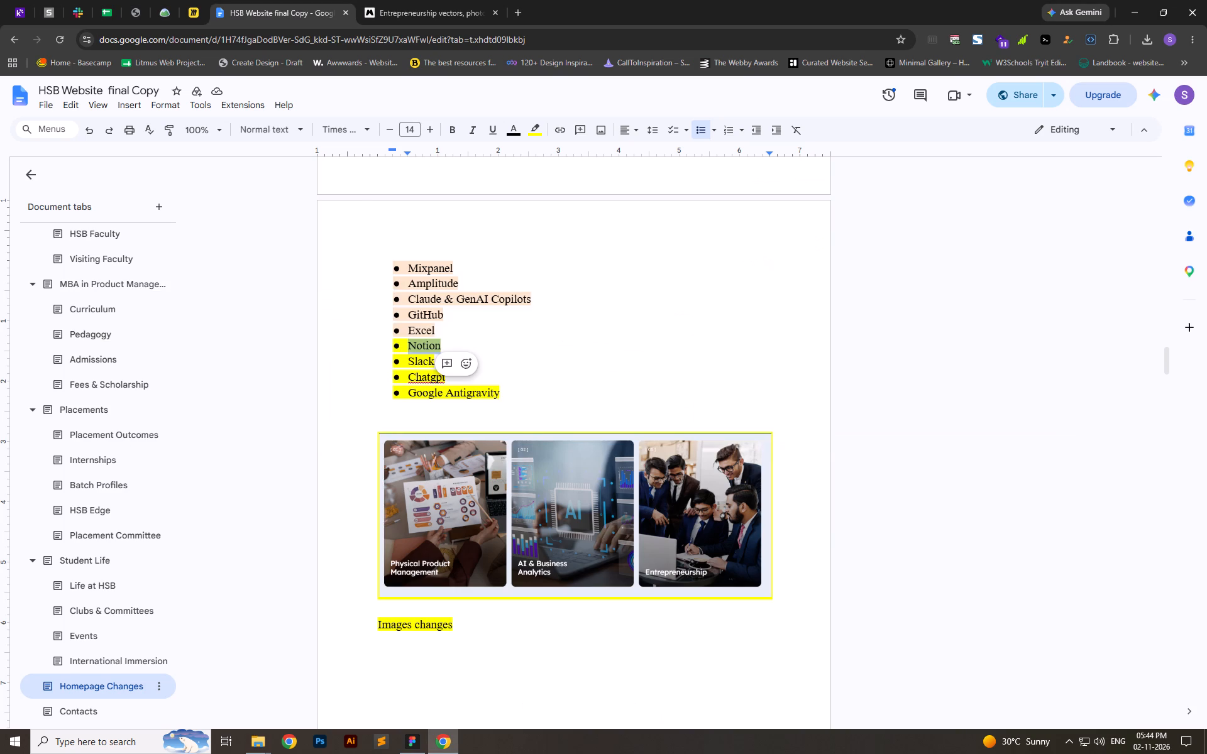
{"action": "double_click", "coordinate": [424, 357]}
{"action": "key", "text": "ctrl+c"}
{"action": "key", "text": "alt+Tab"}
{"action": "double_click", "coordinate": [498, 189]}
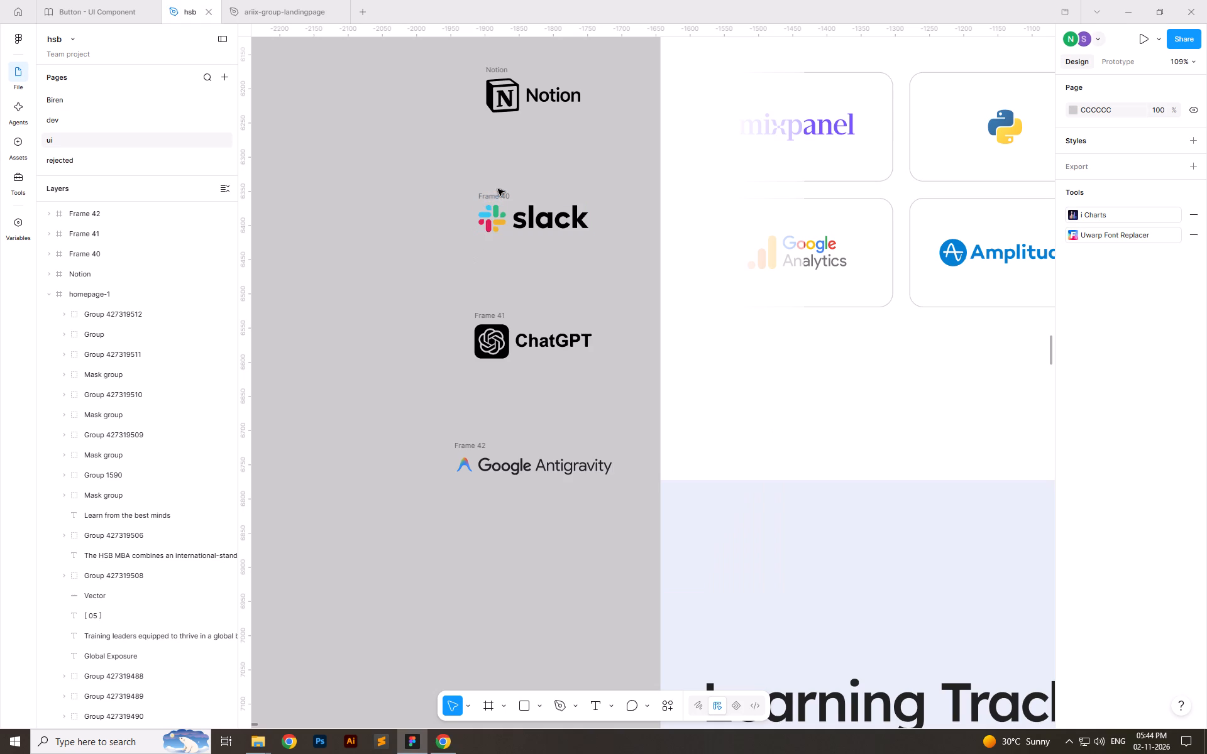
{"action": "double_click", "coordinate": [493, 196]}
{"action": "key", "text": "ctrl+v"}
{"action": "left_click", "coordinate": [444, 260]}
Rename the ChatGPT logo's frame as Chatgpt and the Google Antigravity logo's frame as Google Antigravity, matching the notes.
{"action": "key", "text": "alt+Tab"}
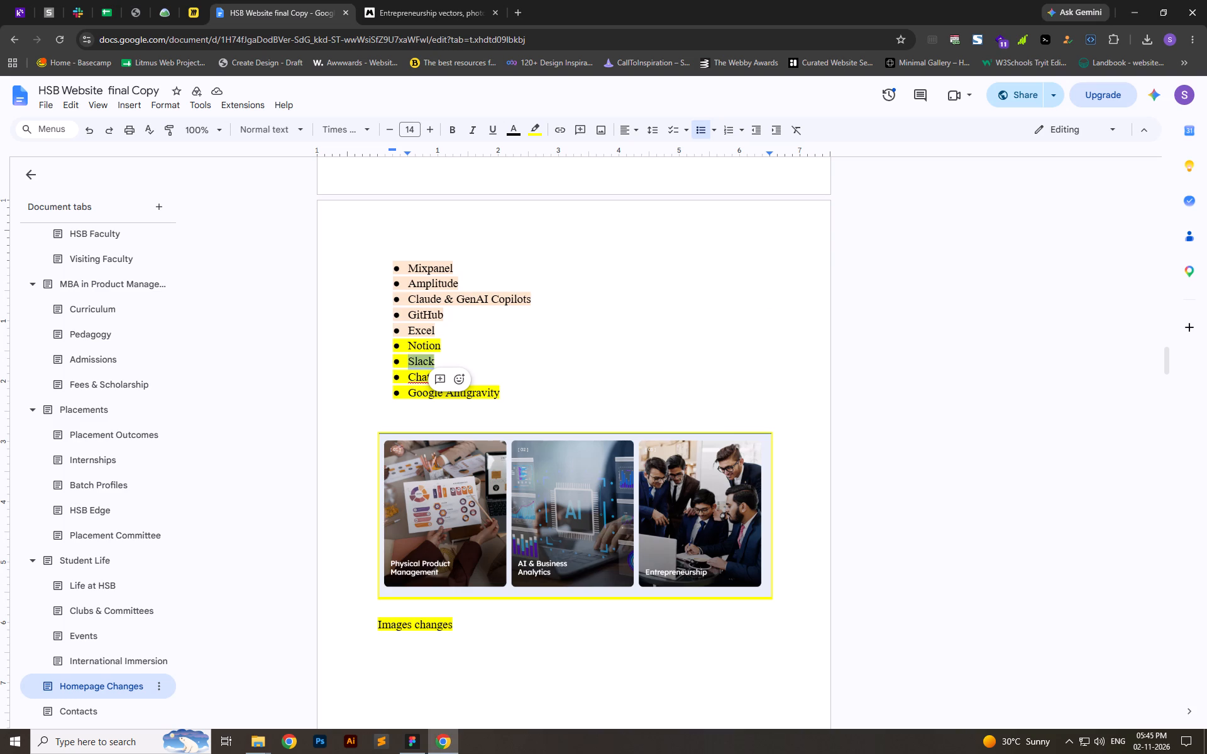
{"action": "double_click", "coordinate": [417, 379]}
{"action": "key", "text": "ctrl+c"}
{"action": "key", "text": "alt+Tab"}
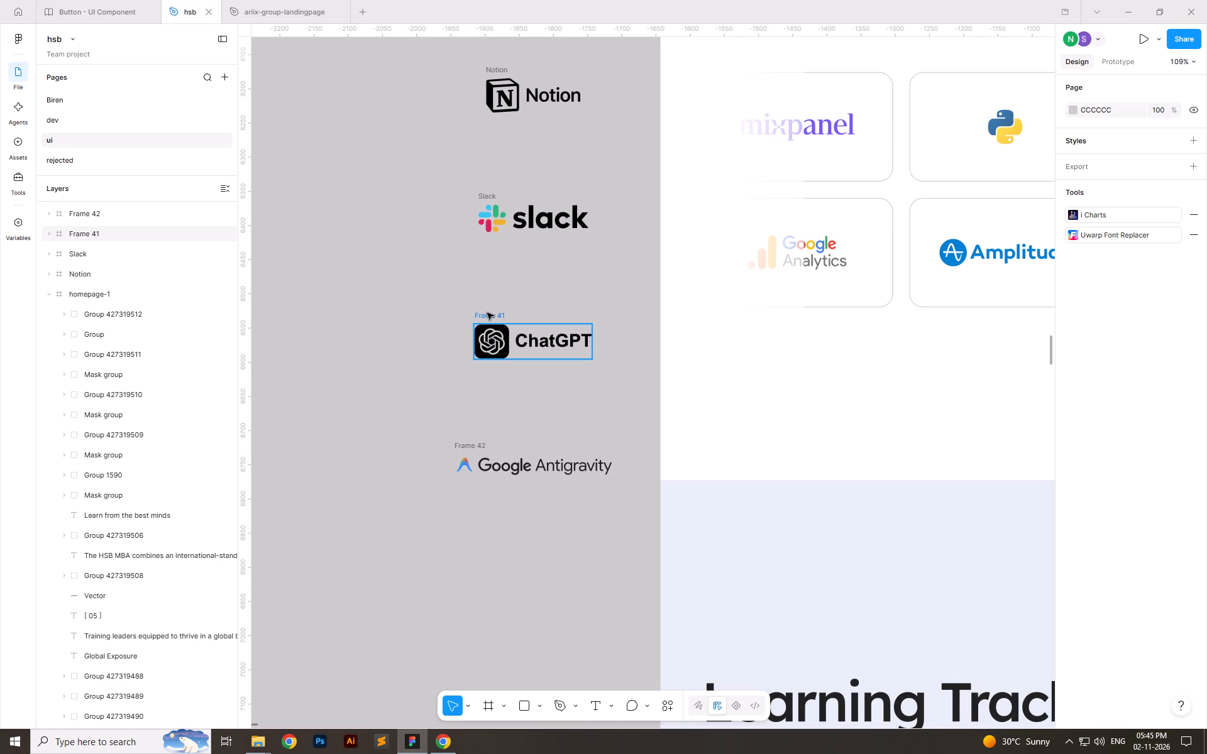
{"action": "double_click", "coordinate": [487, 313]}
{"action": "key", "text": "ctrl+v"}
{"action": "left_click", "coordinate": [421, 353]}
{"action": "key", "text": "alt+Tab"}
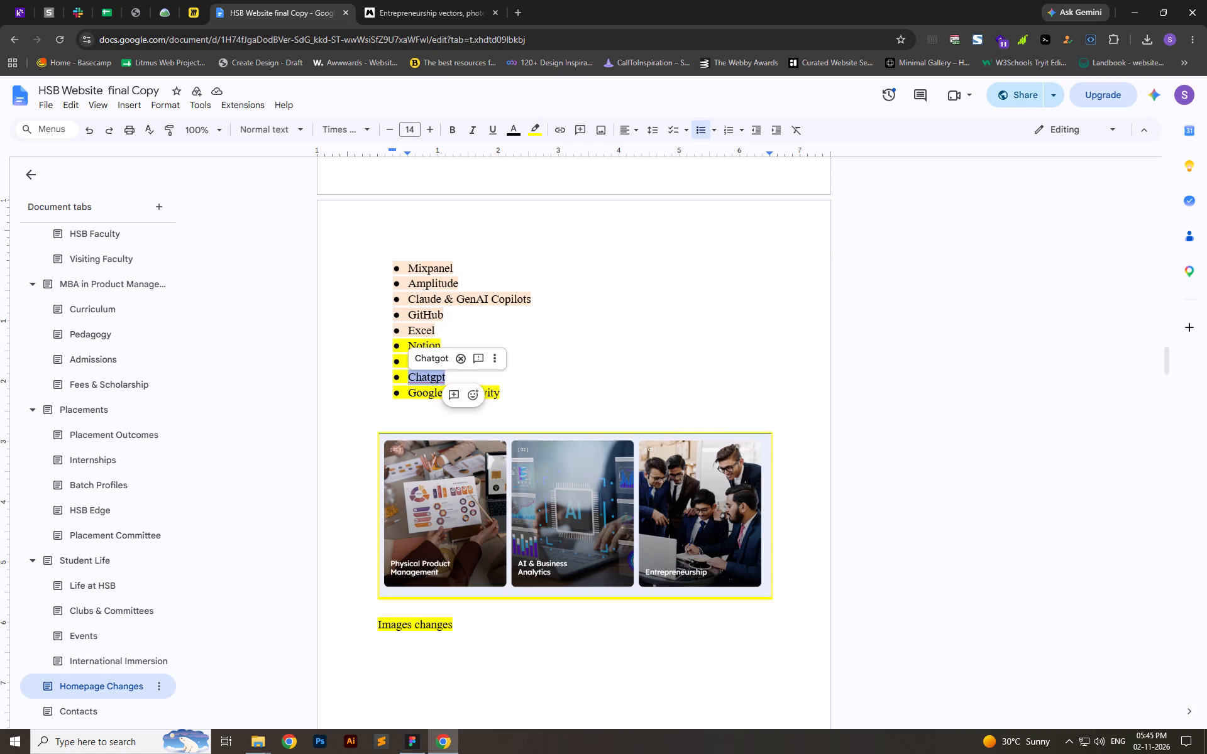
{"action": "left_click_drag", "start_coordinate": [409, 394], "coordinate": [498, 395]}
{"action": "key", "text": "ctrl+c"}
{"action": "key", "text": "alt+Tab"}
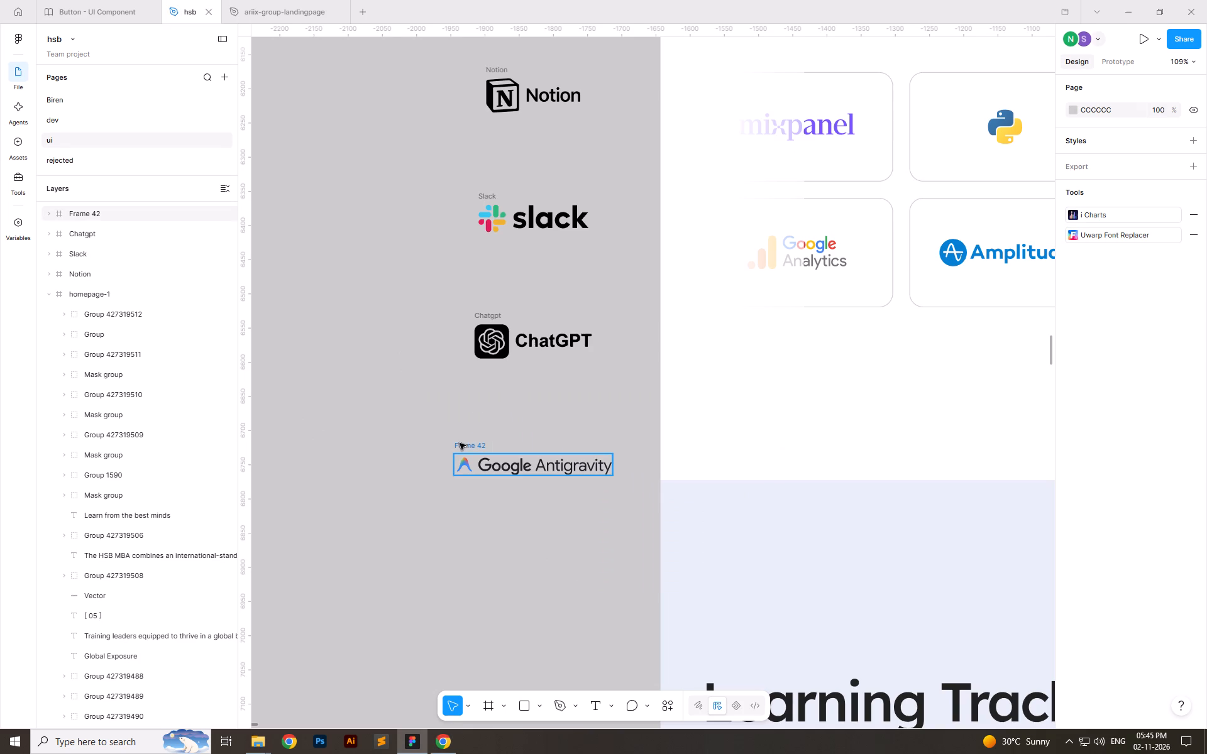
{"action": "double_click", "coordinate": [460, 443]}
{"action": "key", "text": "ctrl+v"}
{"action": "left_click", "coordinate": [411, 464]}
In File Explorer, create and open a subfolder of homepage named after the copied design heading "Developing industry-ready technology skills".
{"action": "scroll", "coordinate": [407, 419], "scroll_direction": "down", "scroll_amount": 6, "text": "ctrl"}
{"action": "left_click_drag", "start_coordinate": [373, 191], "coordinate": [505, 476]}
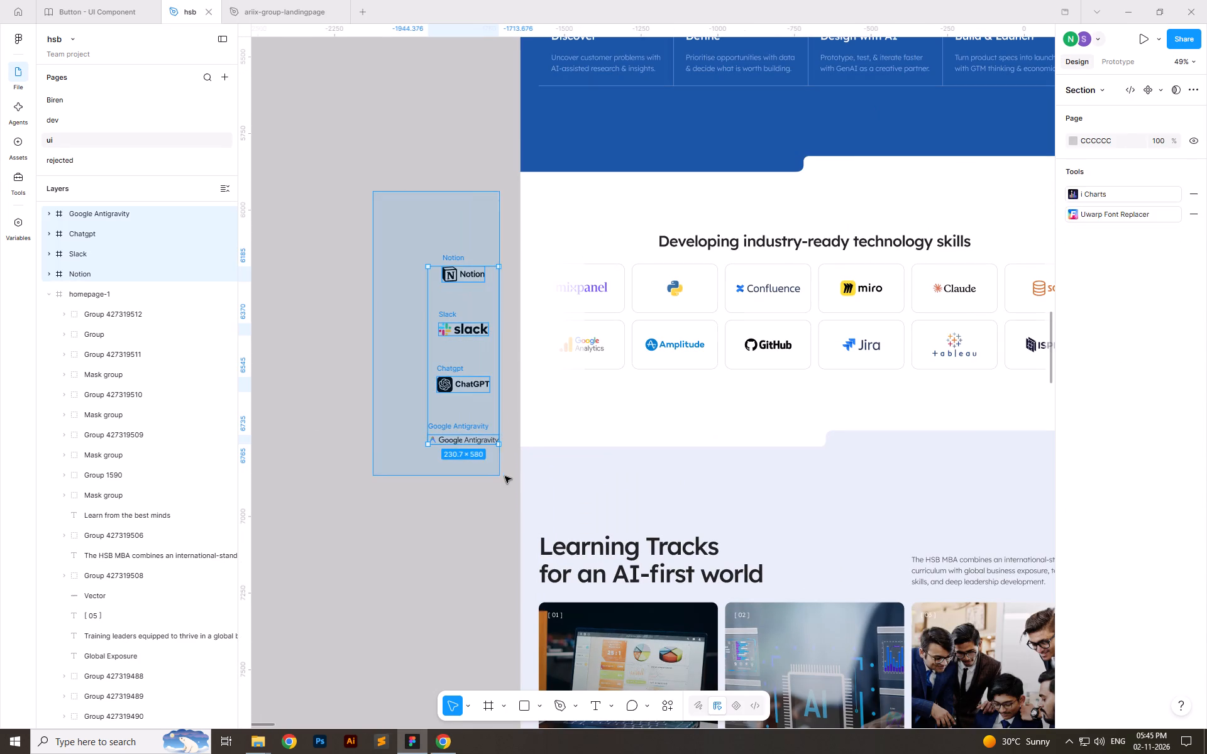
{"action": "left_click_drag", "start_coordinate": [505, 476], "coordinate": [511, 479]}
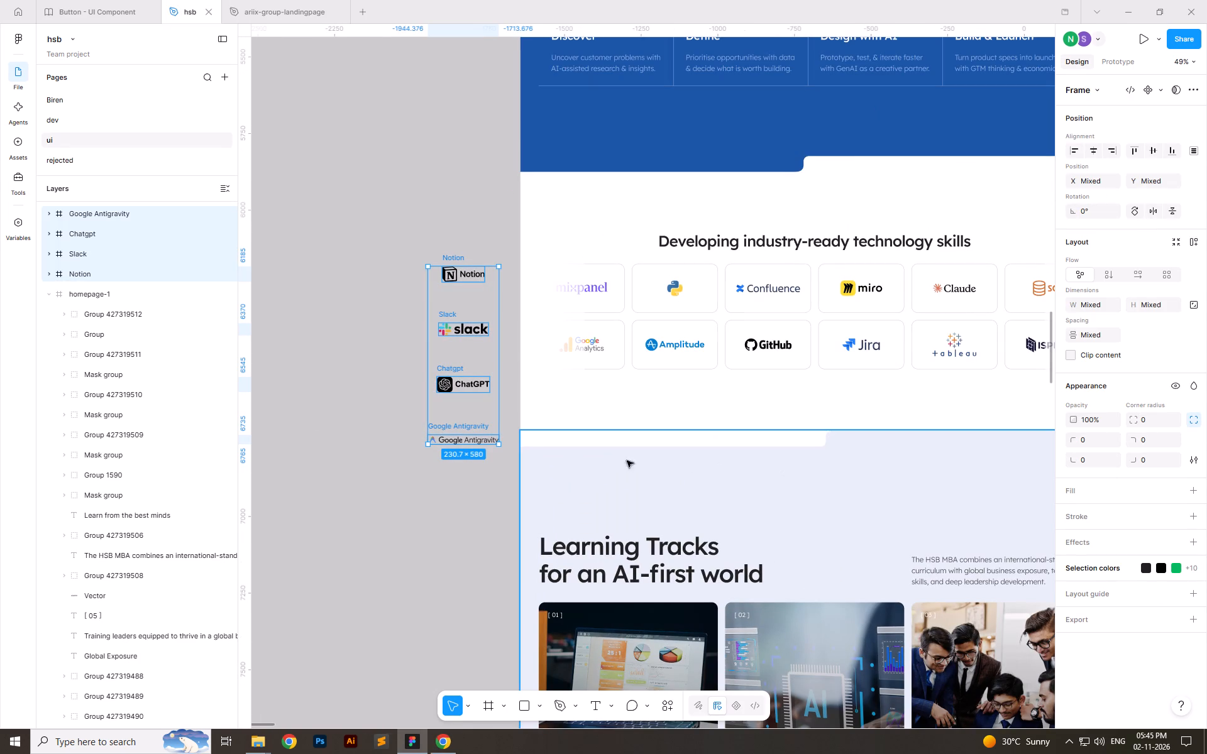
{"action": "left_click", "coordinate": [850, 247]}
{"action": "double_click", "coordinate": [850, 247]}
{"action": "key", "text": "ctrl+c"}
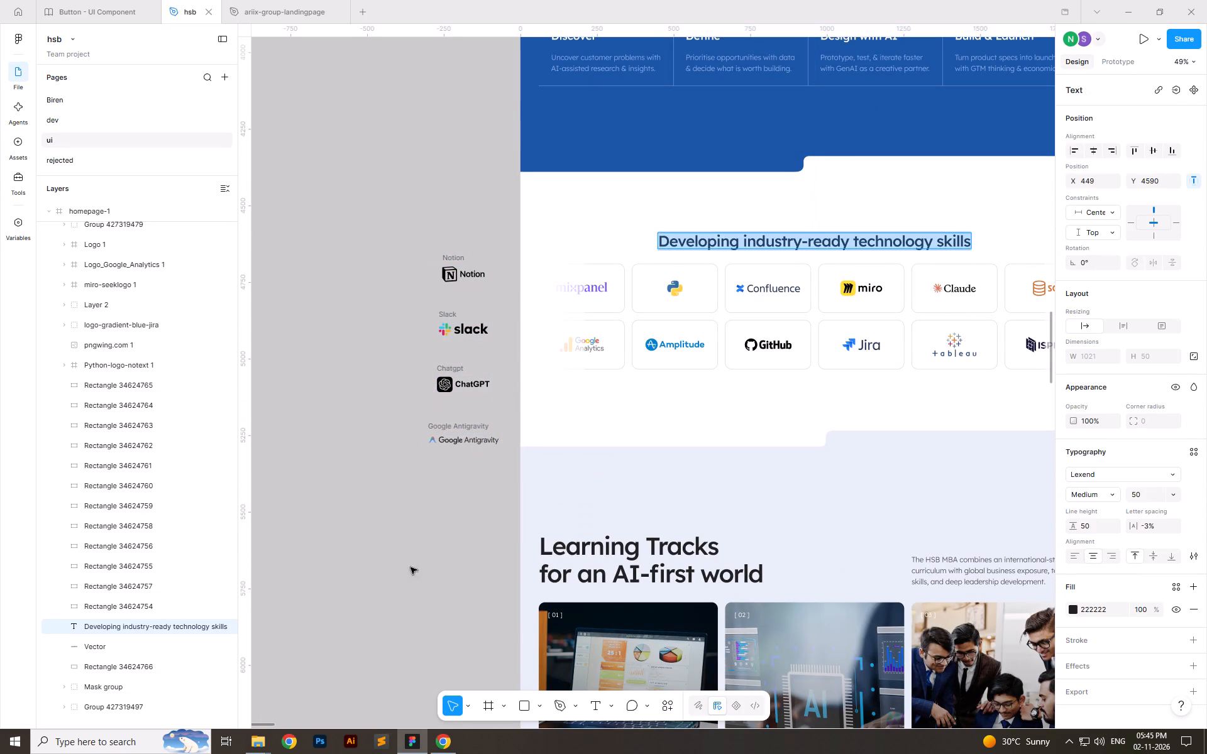
{"action": "left_click", "coordinate": [405, 574]}
{"action": "key", "text": "alt+Tab"}
{"action": "key", "text": "alt+Tab"}
{"action": "key", "text": "alt+Tab"}
{"action": "key", "text": "alt+Tab"}
{"action": "left_click", "coordinate": [551, 443]}
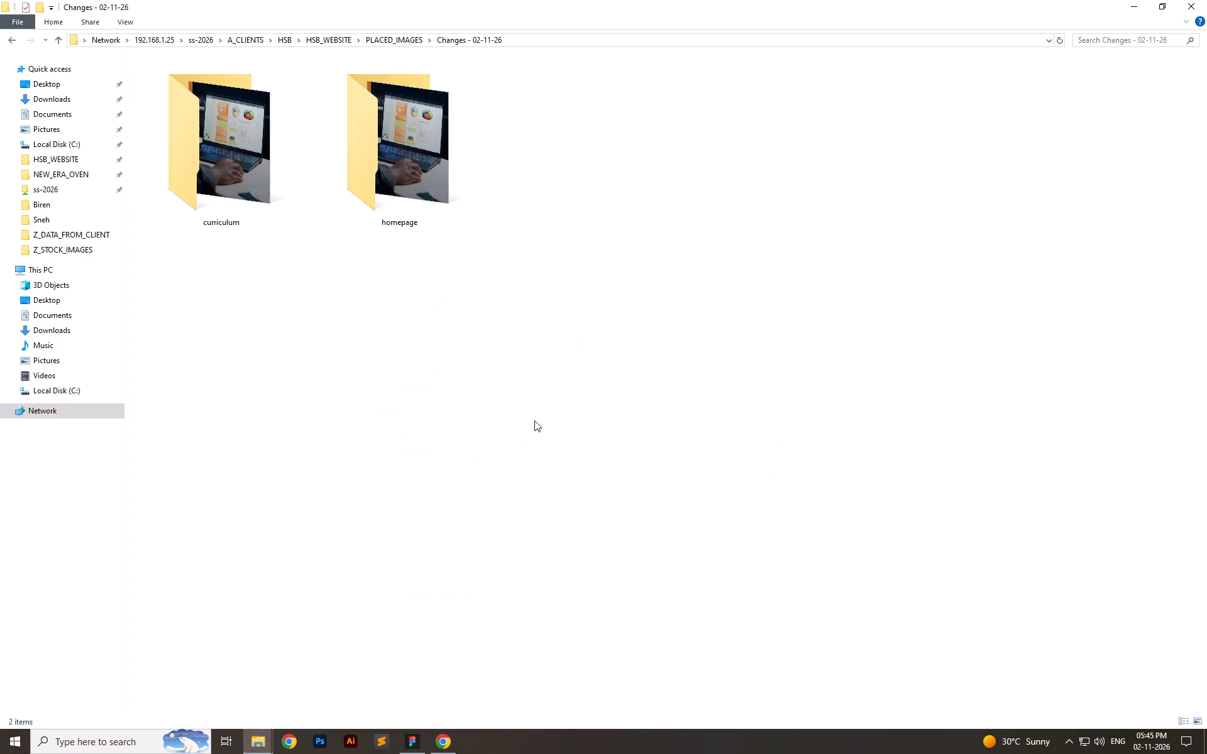
{"action": "left_click", "coordinate": [371, 162]}
{"action": "left_click", "coordinate": [371, 162]}
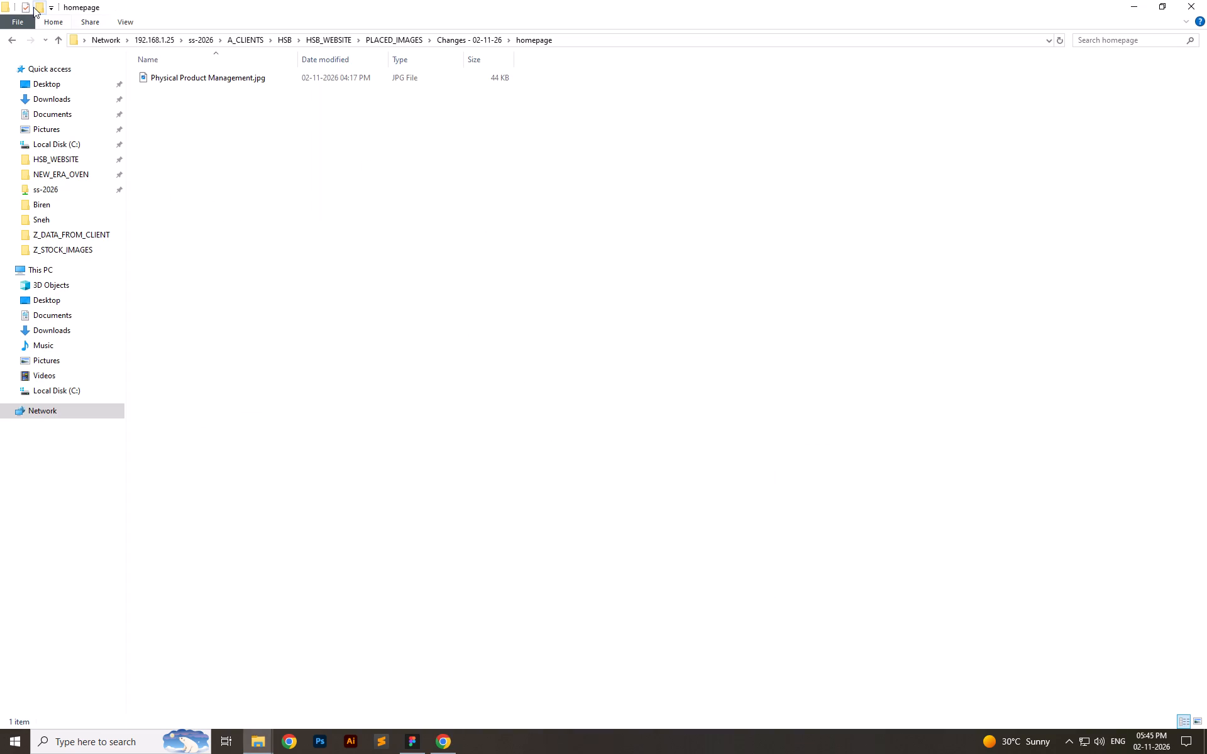
{"action": "left_click", "coordinate": [229, 162]}
{"action": "left_click", "coordinate": [39, 11]}
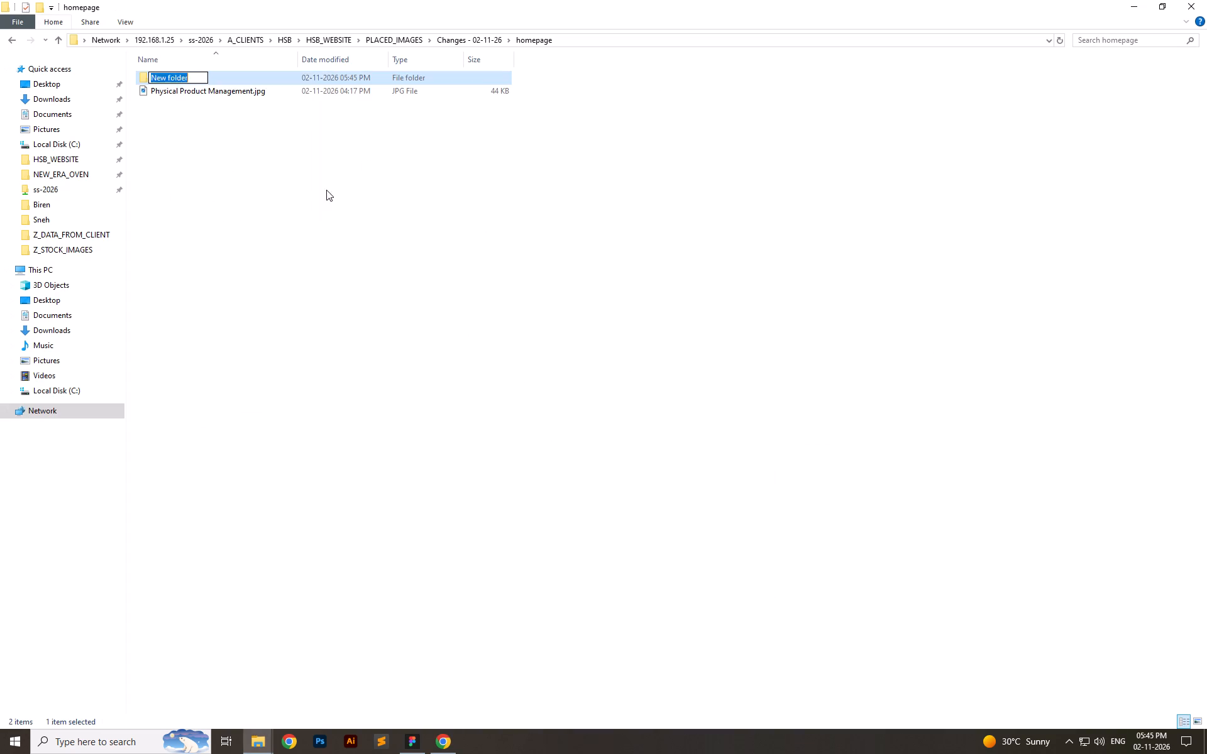
{"action": "key", "text": "ctrl+v"}
{"action": "left_click", "coordinate": [385, 219]}
{"action": "double_click", "coordinate": [303, 80]}
{"action": "left_click", "coordinate": [484, 273]}
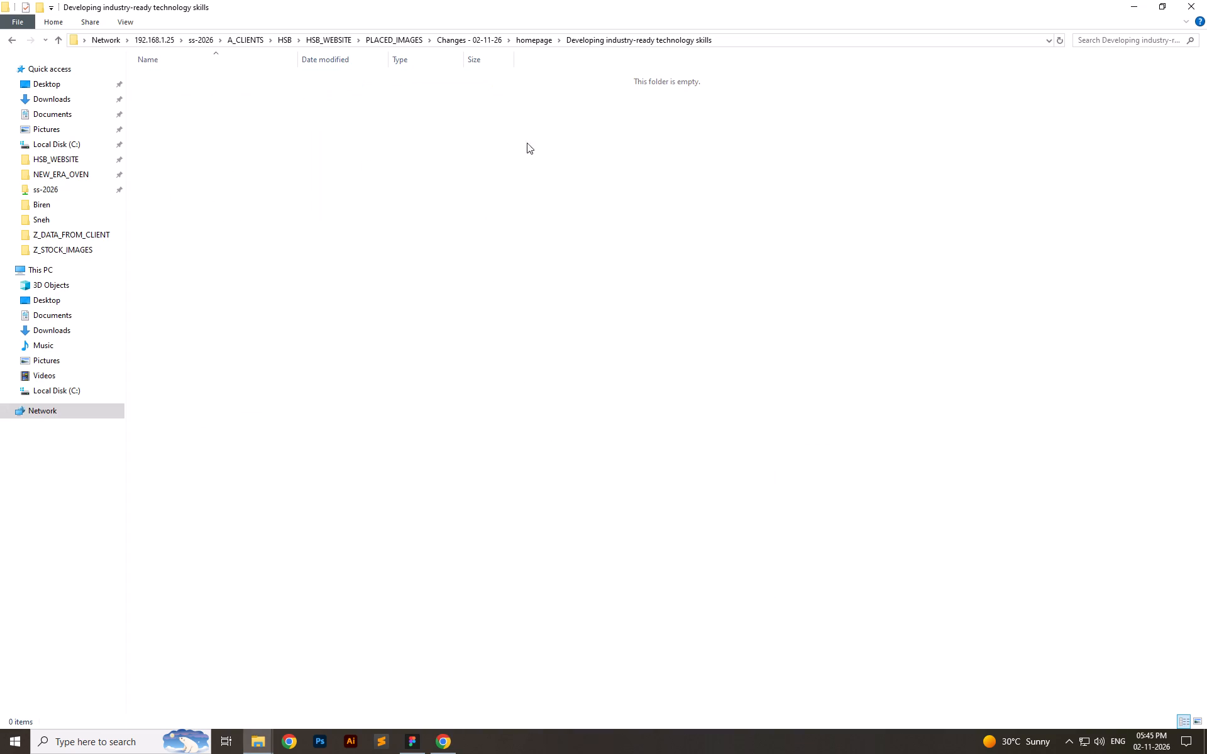
Rename the "Developing industry-ready technology skills" folder as "Developing industry-ready (LOGO)".
{"action": "key", "text": "alt+Tab"}
{"action": "key", "text": "alt+Tab"}
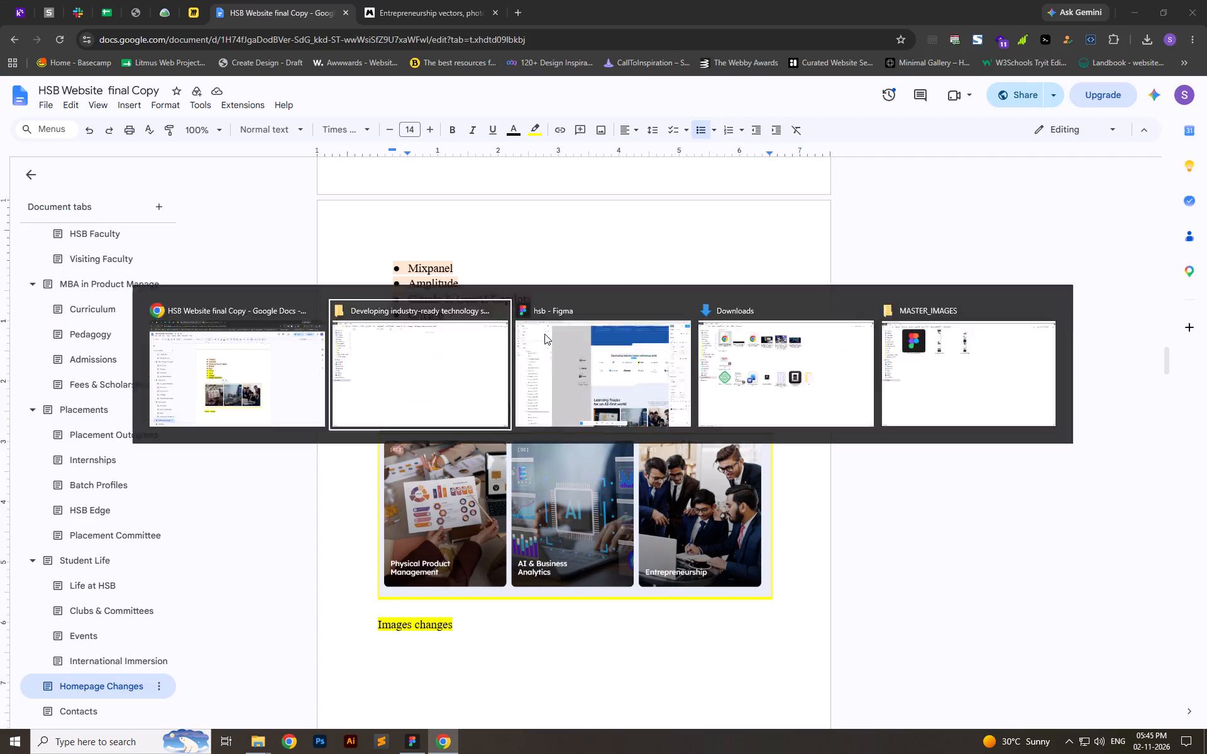
{"action": "left_click", "coordinate": [533, 33]}
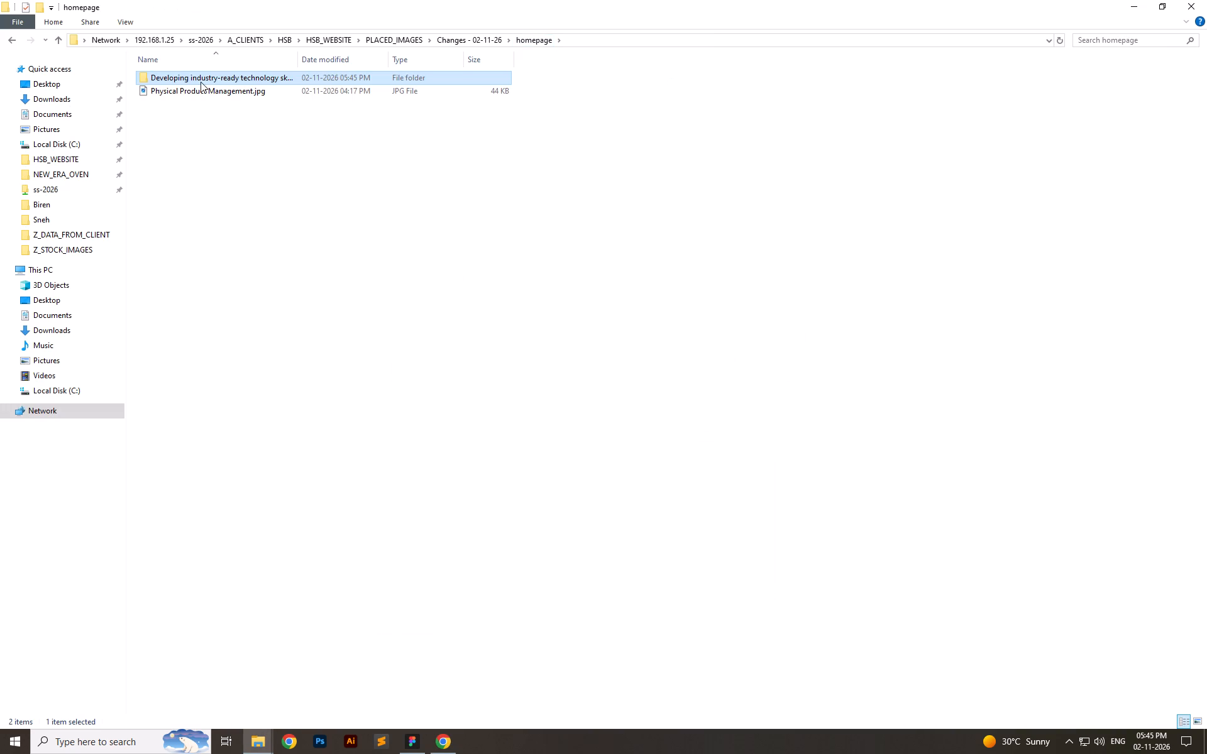
{"action": "left_click", "coordinate": [200, 79]}
{"action": "key", "text": "F2"}
{"action": "key", "text": "Right"}
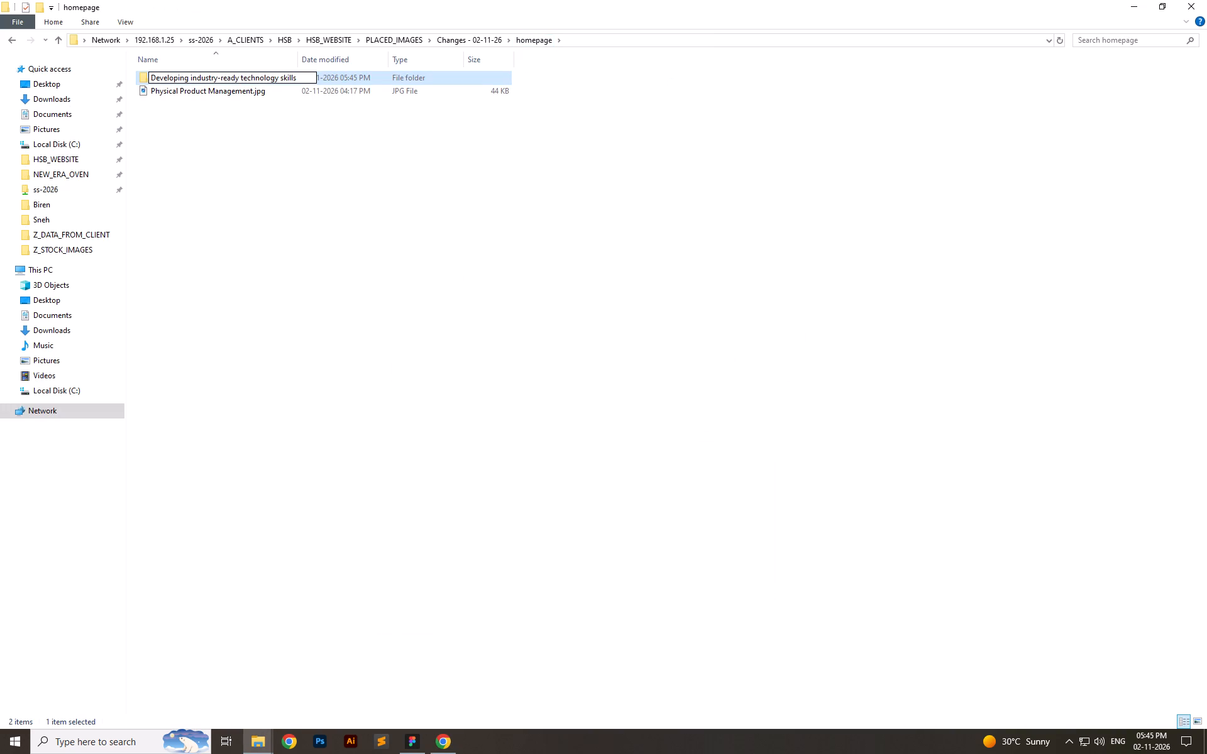
{"action": "key", "text": "BackSpace"}
{"action": "key", "text": "BackSpace"}
{"action": "key", "text": "BackSpace"}
{"action": "key", "text": "BackSpace"}
{"action": "key", "text": "BackSpace"}
{"action": "key", "text": "BackSpace"}
{"action": "key", "text": "BackSpace"}
{"action": "key", "text": "BackSpace"}
{"action": "key", "text": "BackSpace"}
{"action": "key", "text": "BackSpace"}
{"action": "key", "text": "BackSpace"}
{"action": "key", "text": "BackSpace"}
{"action": "key", "text": "BackSpace"}
{"action": "key", "text": "BackSpace"}
{"action": "key", "text": "BackSpace"}
{"action": "key", "text": "BackSpace"}
{"action": "key", "text": "BackSpace"}
{"action": "key", "text": "BackSpace"}
{"action": "key", "text": "BackSpace"}
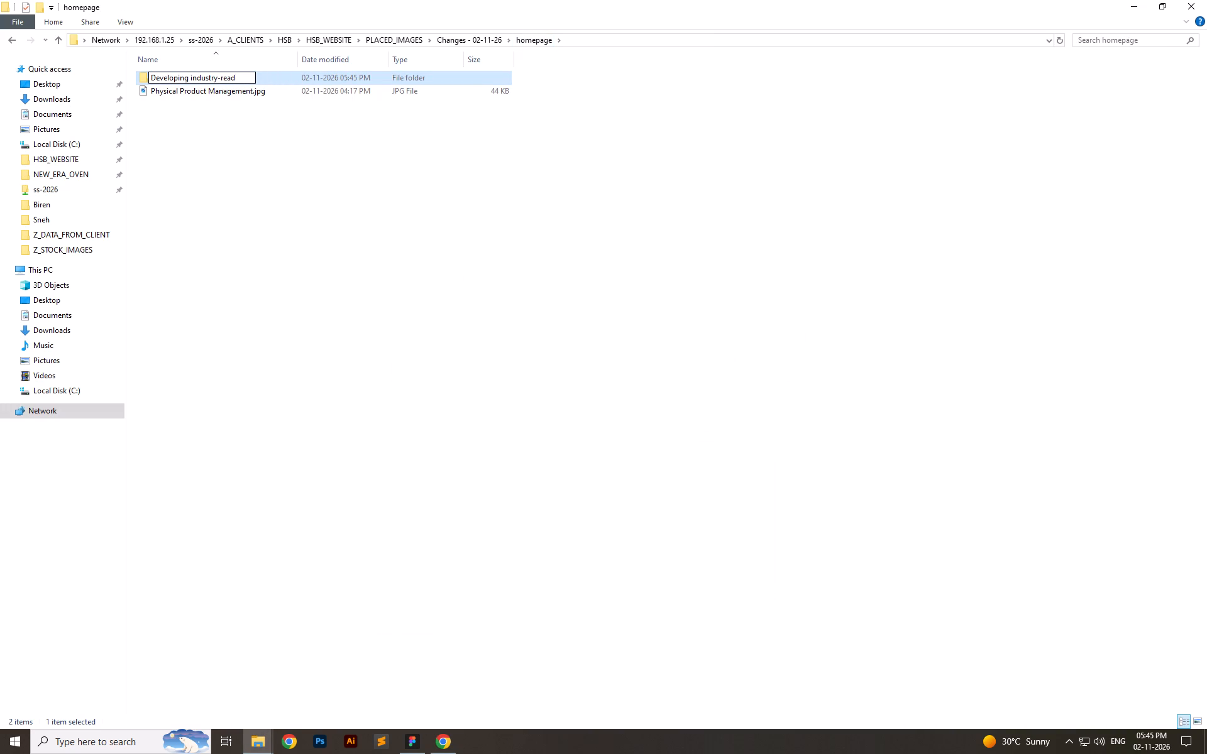
{"action": "type", "text": "y ()"}
{"action": "key", "text": "Left"}
{"action": "type", "text": "LOGO"}
{"action": "left_click", "coordinate": [818, 591]}
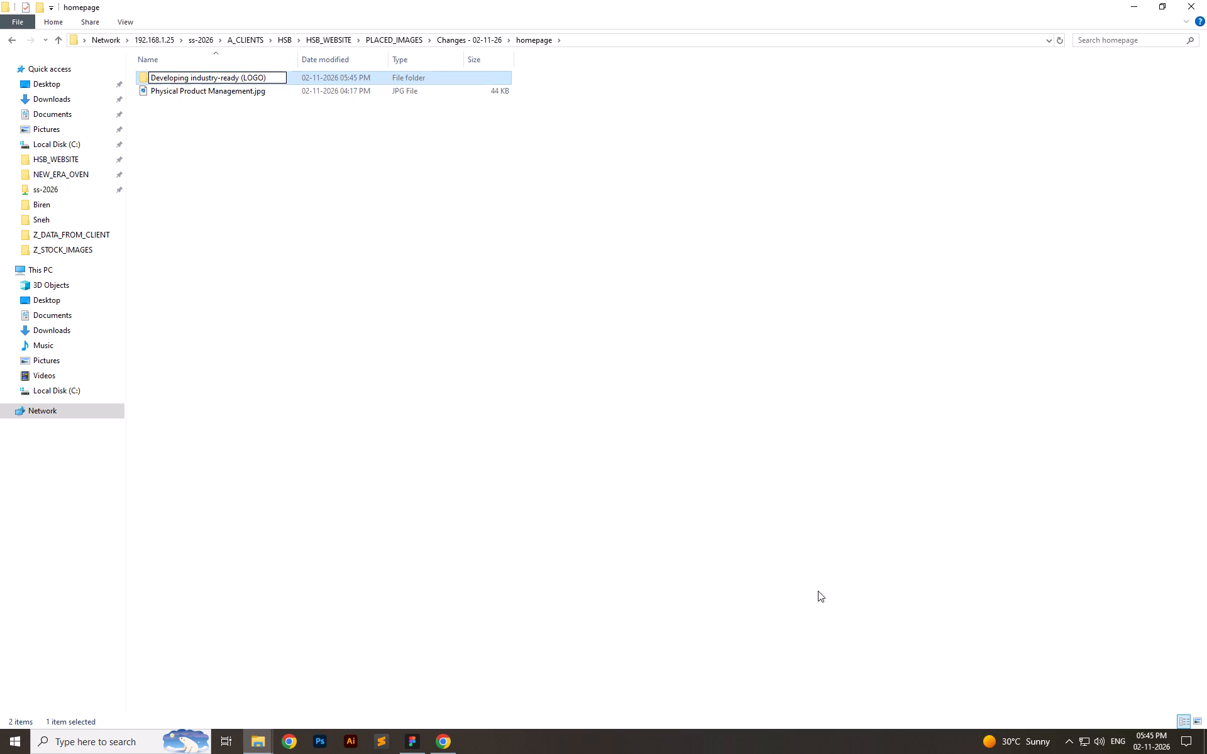
Export the Notion, Slack, Chatgpt and Google Antigravity frames from Figma as SVG into the "Developing industry-ready (LOGO)" folder, and check the files.
{"action": "double_click", "coordinate": [302, 80]}
{"action": "left_click", "coordinate": [458, 261]}
{"action": "left_click", "coordinate": [716, 35]}
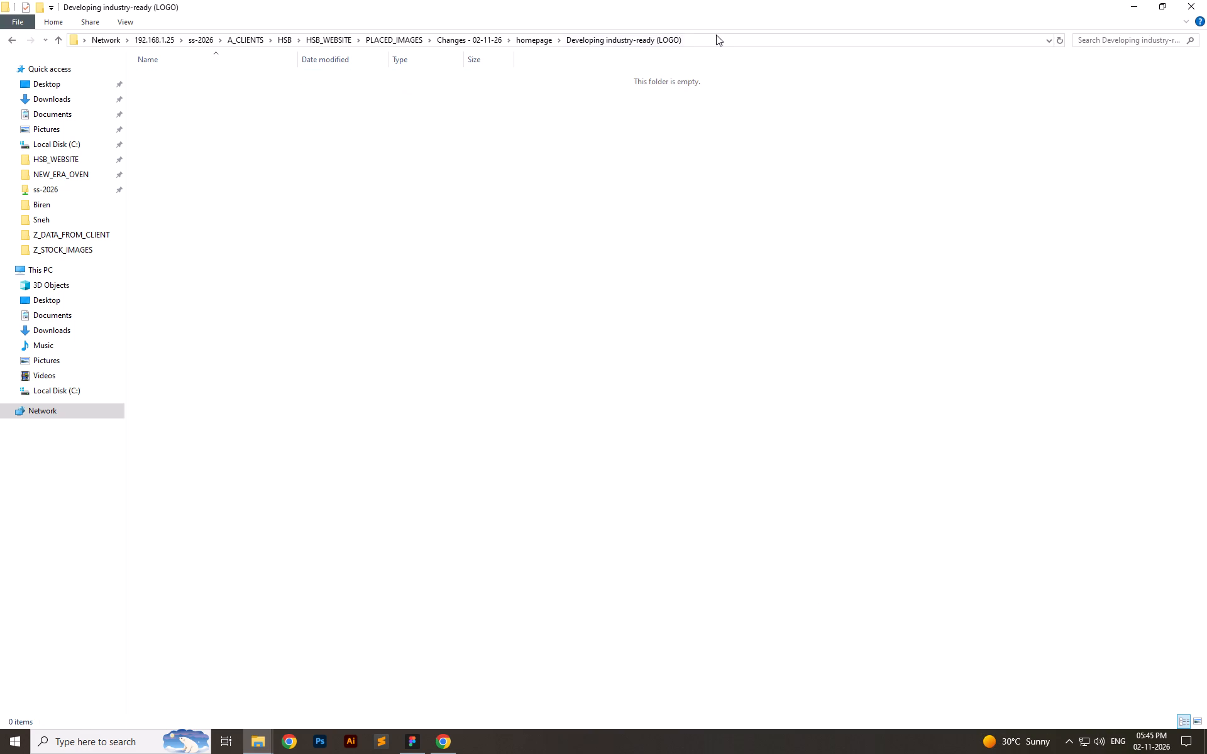
{"action": "key", "text": "ctrl+c"}
{"action": "left_click", "coordinate": [678, 236]}
{"action": "key", "text": "alt+Tab"}
{"action": "key", "text": "alt+Tab"}
{"action": "key", "text": "alt+Tab"}
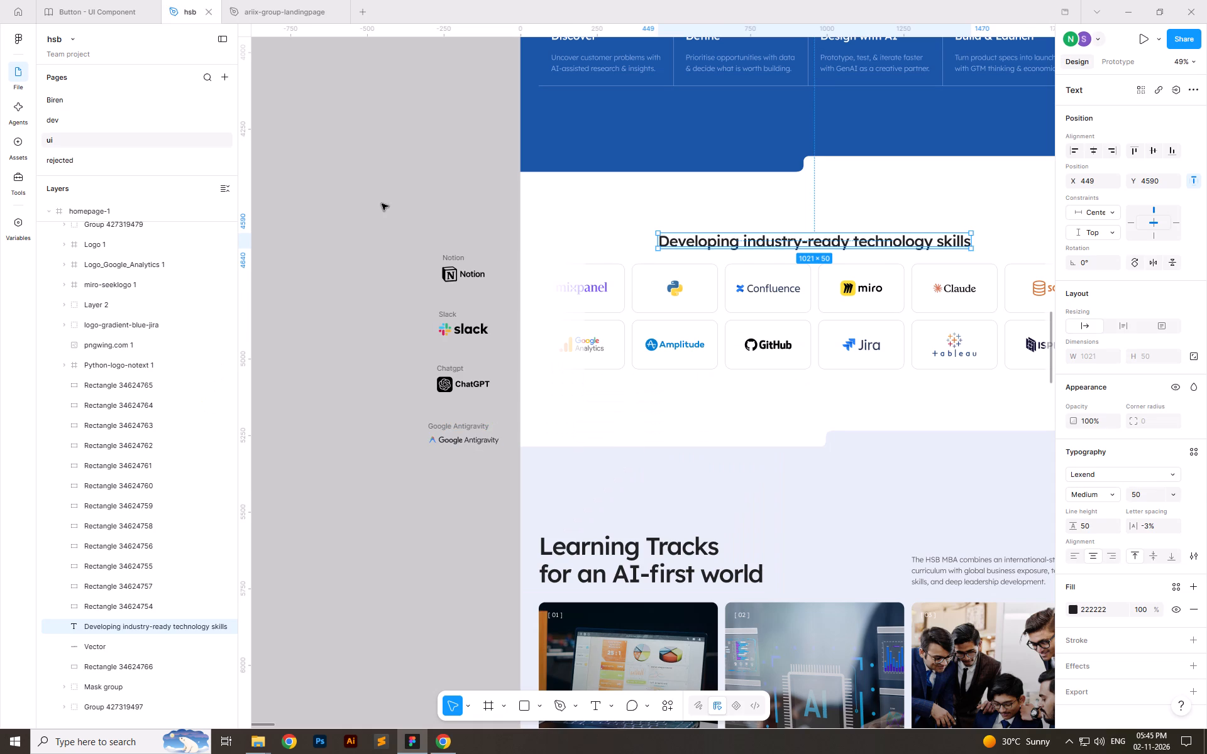
{"action": "left_click_drag", "start_coordinate": [381, 203], "coordinate": [509, 471]}
{"action": "left_click", "coordinate": [1200, 616]}
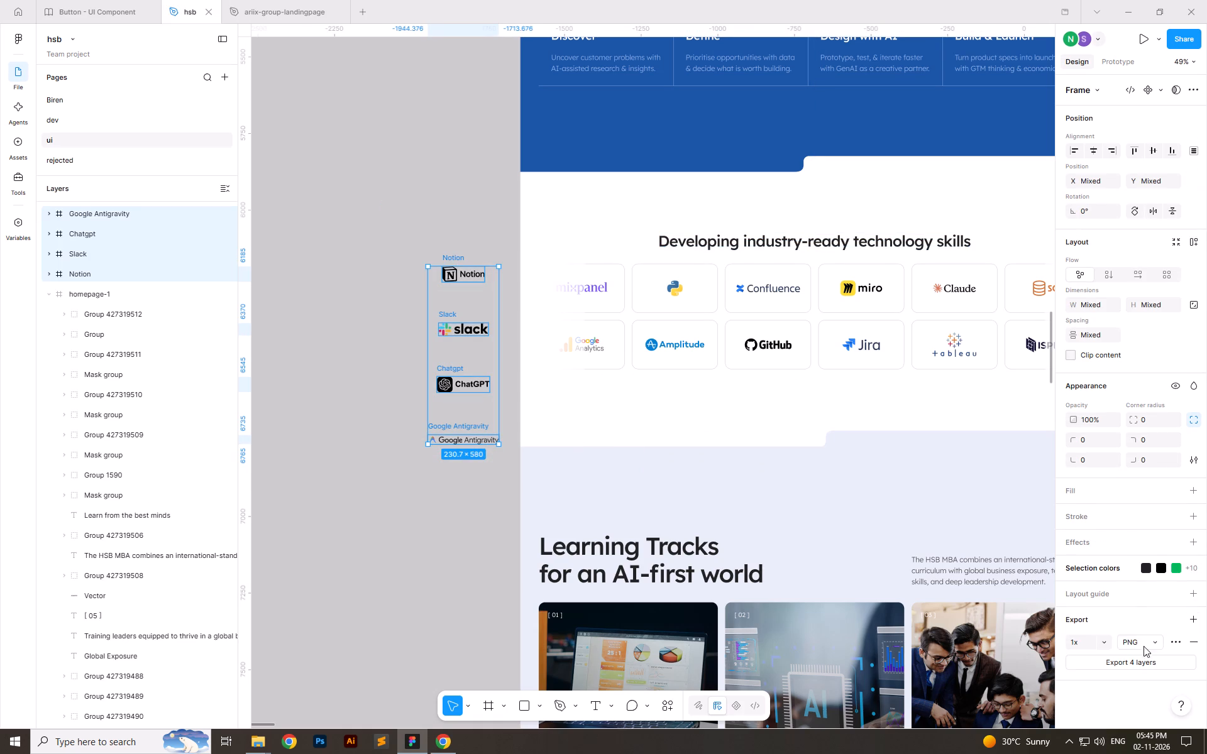
{"action": "left_click", "coordinate": [1124, 638]}
{"action": "left_click", "coordinate": [1143, 666]}
{"action": "left_click", "coordinate": [1137, 667]}
{"action": "left_click", "coordinate": [456, 190]}
{"action": "key", "text": "ctrl+v"}
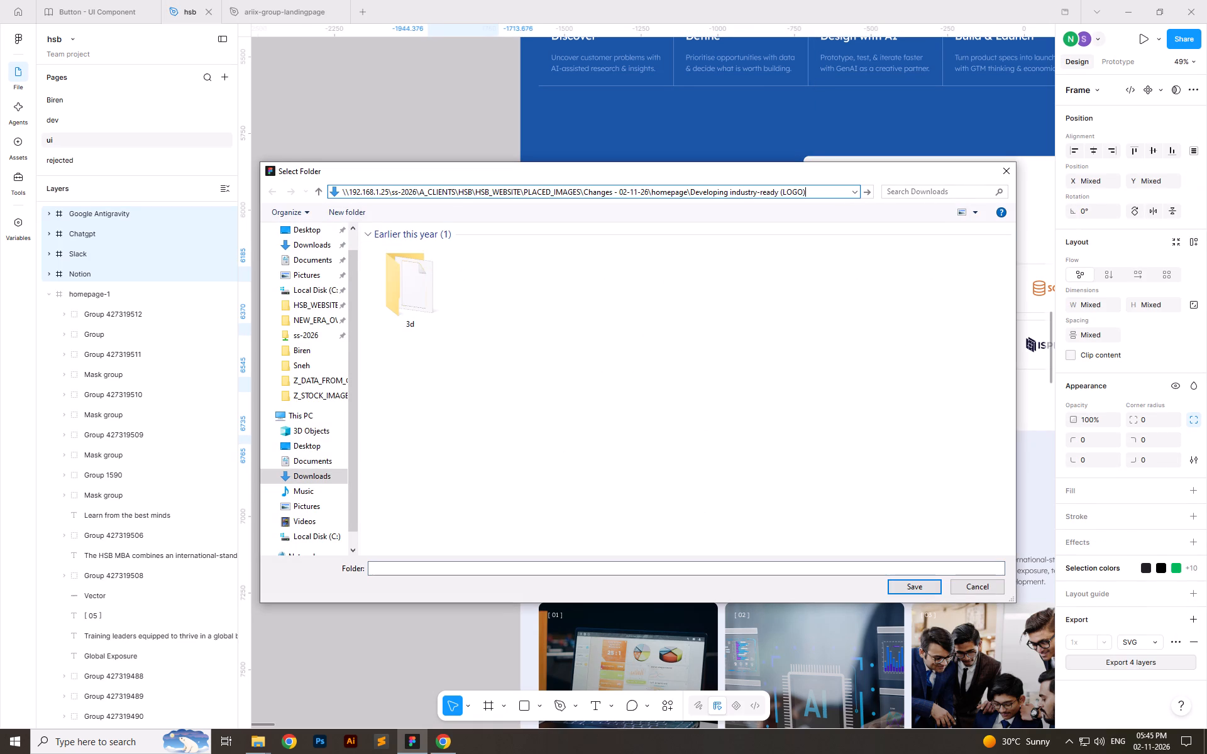
{"action": "key", "text": "Return"}
{"action": "left_click", "coordinate": [913, 582]}
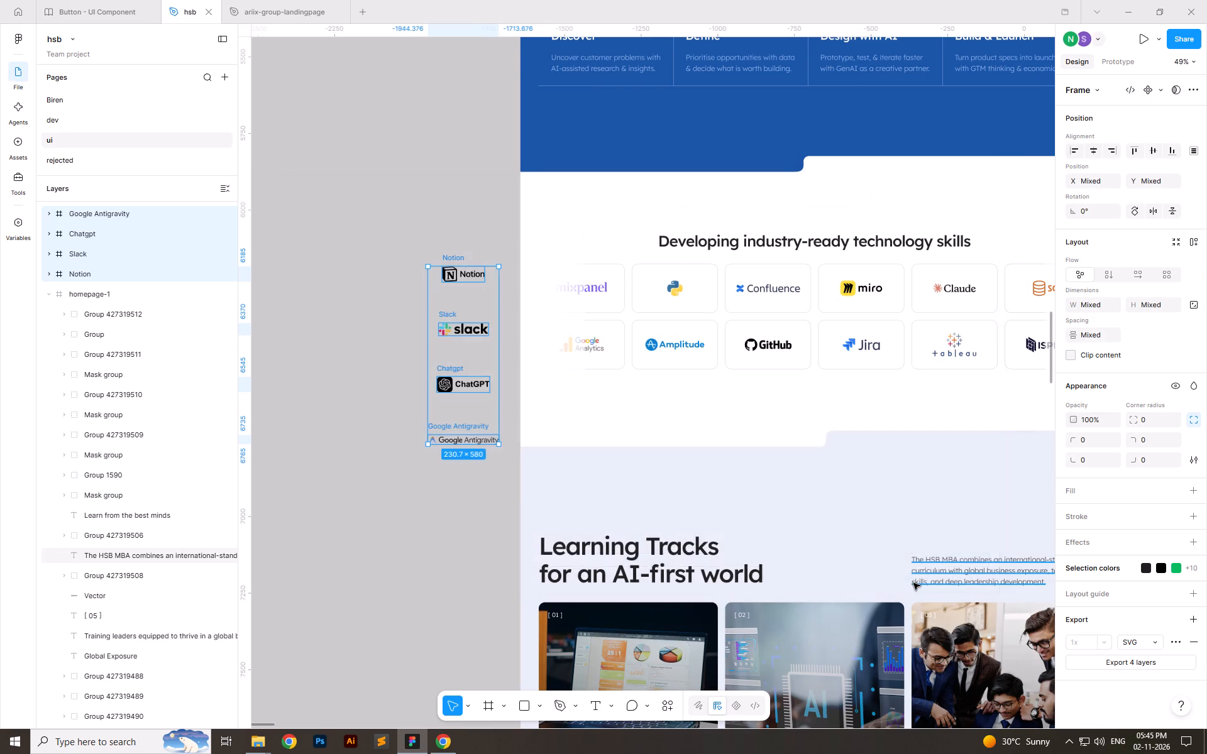
{"action": "key", "text": "alt+Tab"}
{"action": "key", "text": "alt+Tab"}
{"action": "key", "text": "alt+Tab"}
{"action": "left_click", "coordinate": [575, 348]}
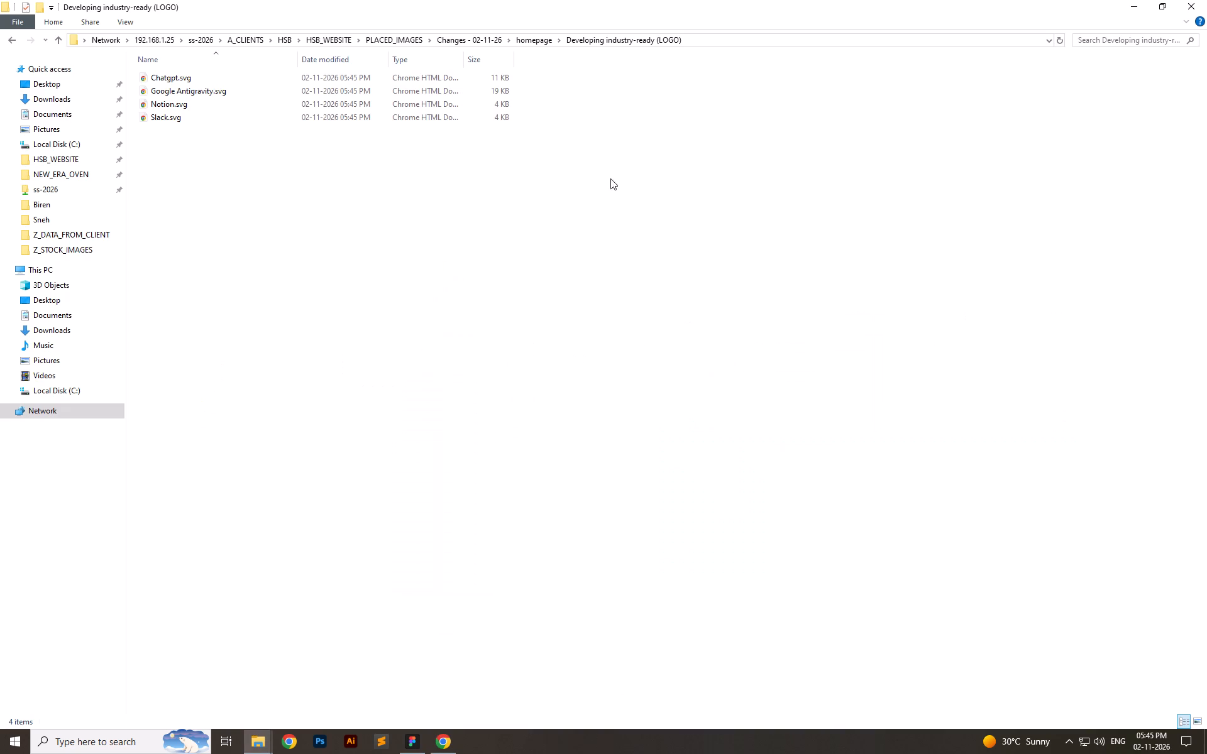
Create another folder inside homepage and try to name it with the copied design heading "Learning Tracks for an AI-first world".
{"action": "left_click", "coordinate": [534, 35]}
{"action": "left_click", "coordinate": [615, 260]}
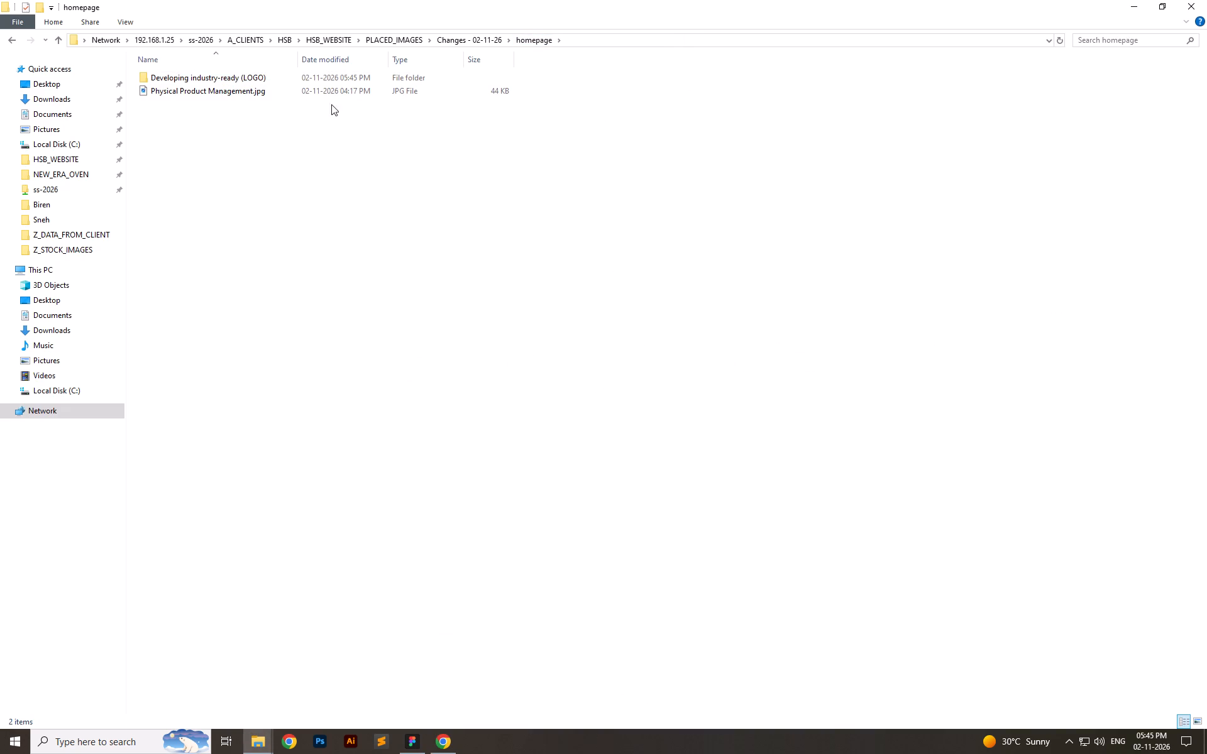
{"action": "key", "text": "alt+Tab"}
{"action": "key", "text": "alt+Tab"}
{"action": "key", "text": "alt+Tab"}
{"action": "key", "text": "alt+Tab"}
{"action": "scroll", "coordinate": [639, 357], "scroll_direction": "down", "scroll_amount": 5, "text": "ctrl"}
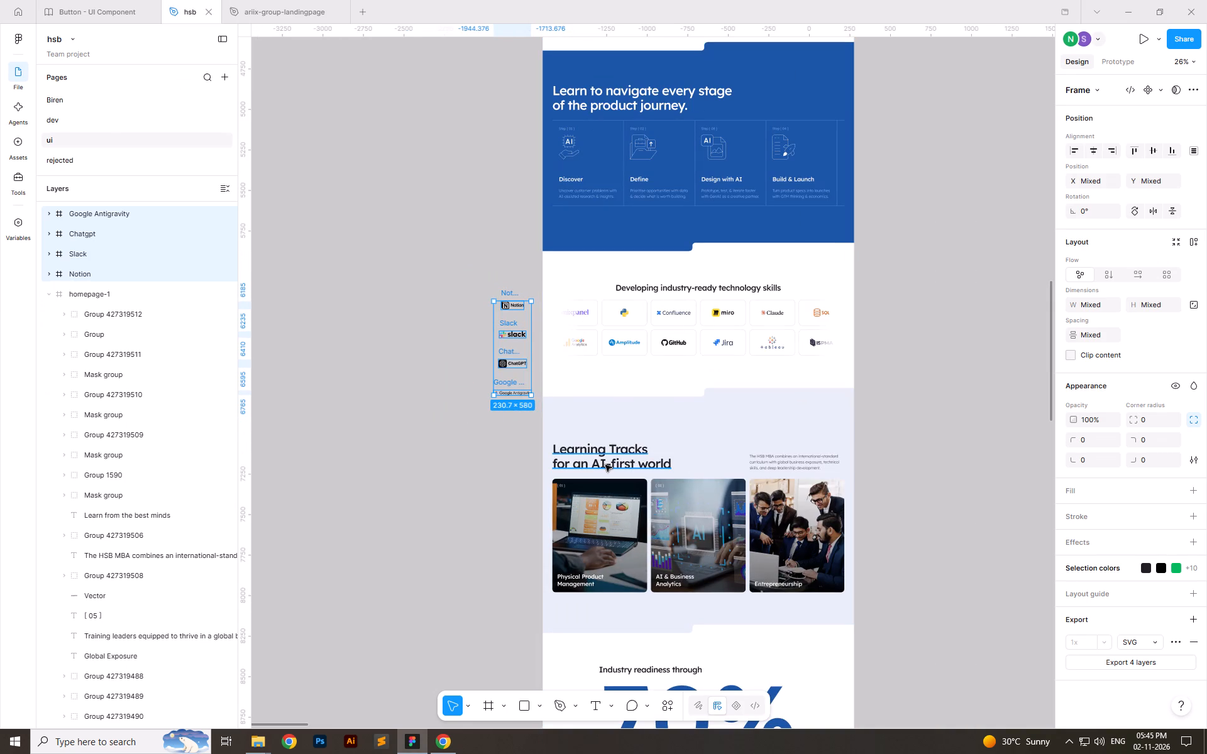
{"action": "double_click", "coordinate": [604, 464]}
{"action": "key", "text": "ctrl+c"}
{"action": "left_click", "coordinate": [466, 482]}
{"action": "key", "text": "alt+Tab"}
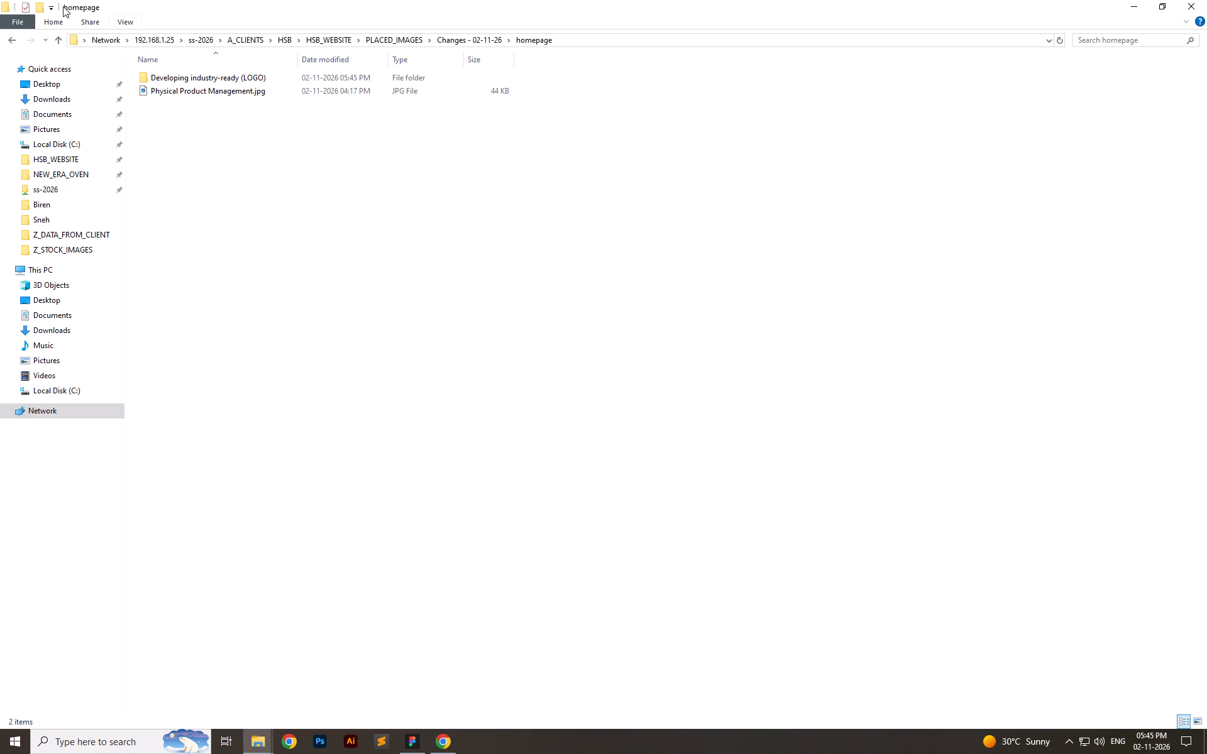
{"action": "left_click", "coordinate": [41, 7]}
{"action": "key", "text": "ctrl+v"}
{"action": "left_click", "coordinate": [348, 232]}
{"action": "left_click", "coordinate": [676, 376]}
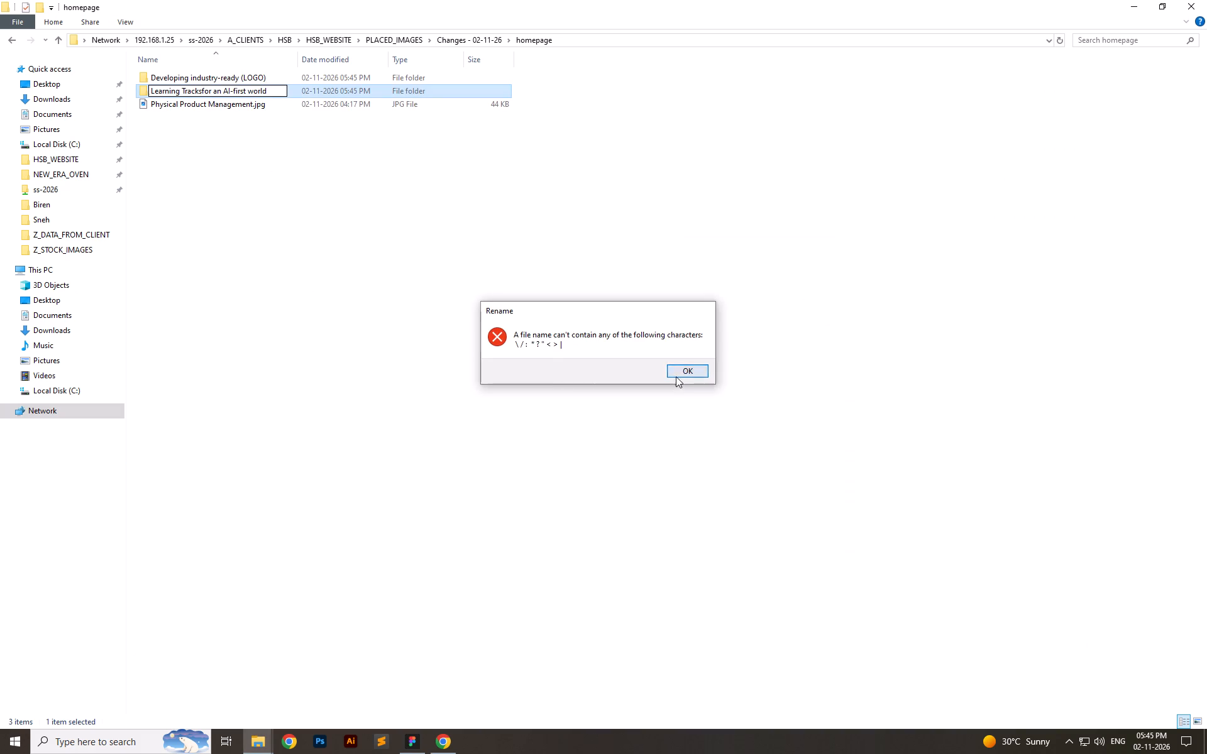
Try to rename the new folder with the copied Learning Tracks heading, replacing the hyphen in "AI-first" with a space.
{"action": "left_click", "coordinate": [166, 89]}
{"action": "key", "text": "F2"}
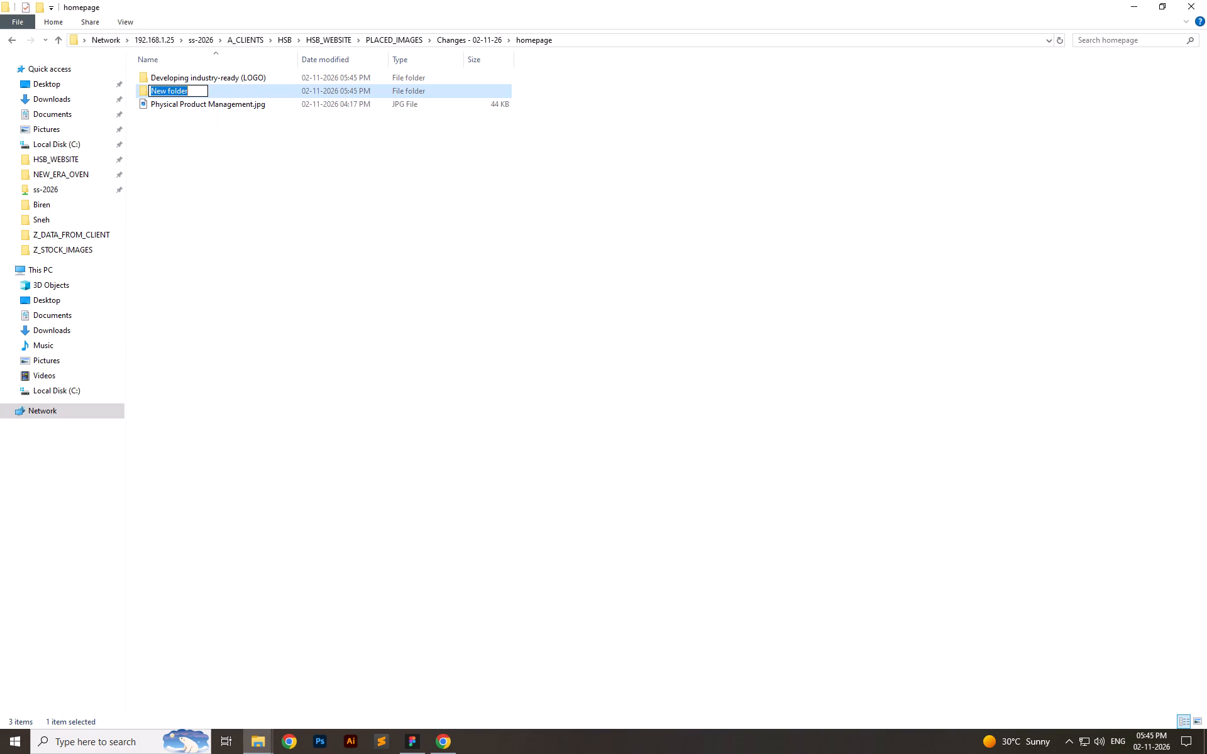
{"action": "key", "text": "ctrl+v"}
{"action": "left_click", "coordinate": [233, 92]}
{"action": "key", "text": "BackSpace"}
{"action": "key", "text": "space"}
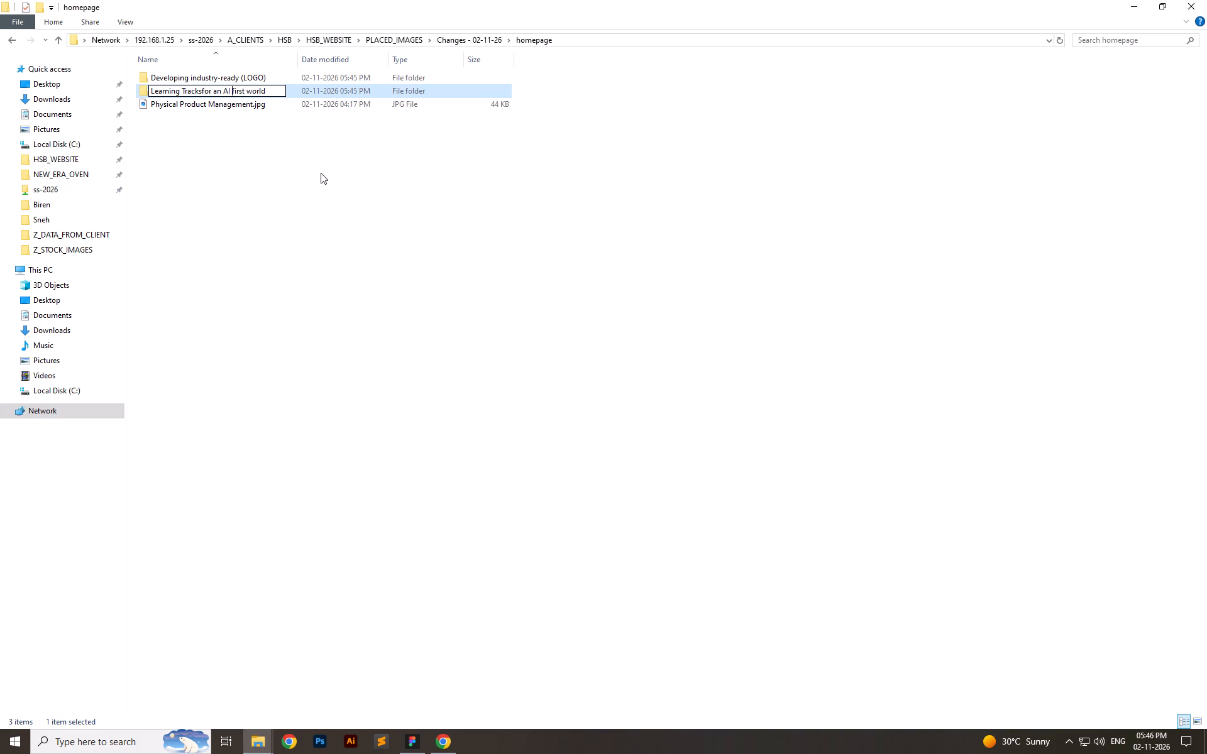
{"action": "left_click", "coordinate": [322, 184]}
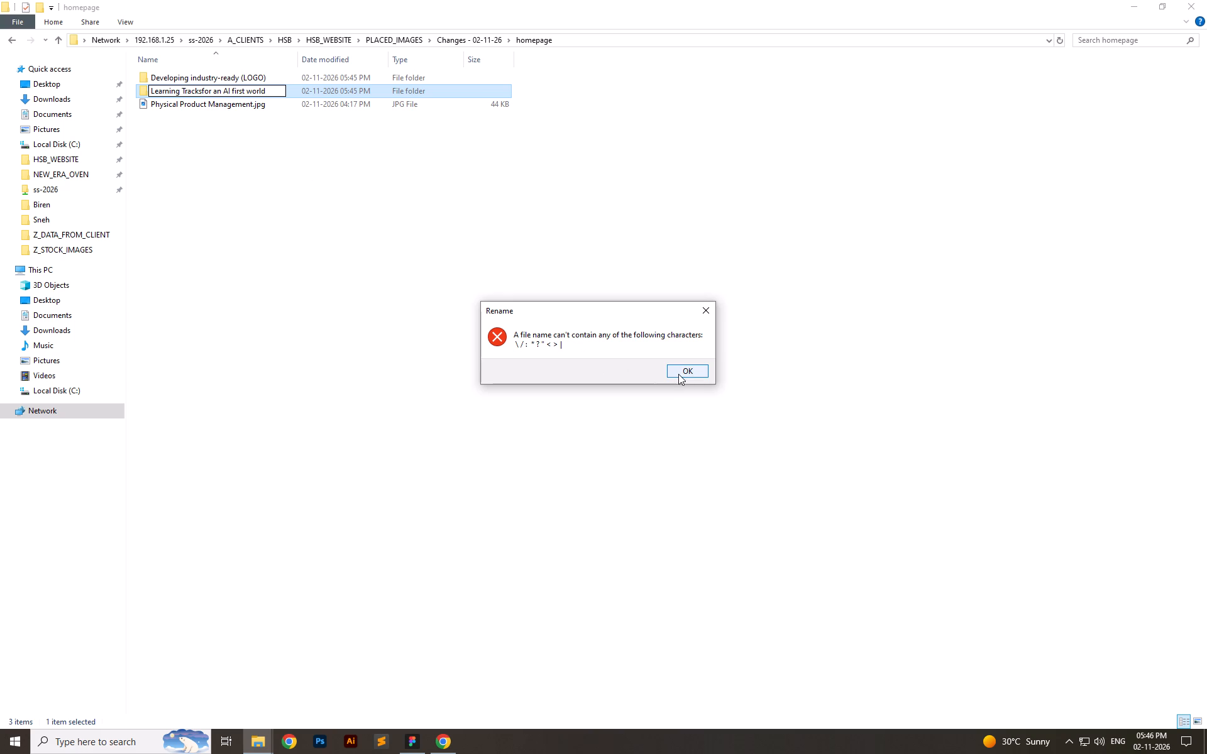
{"action": "left_click", "coordinate": [202, 90]}
{"action": "left_click_drag", "start_coordinate": [290, 98], "coordinate": [321, 133]}
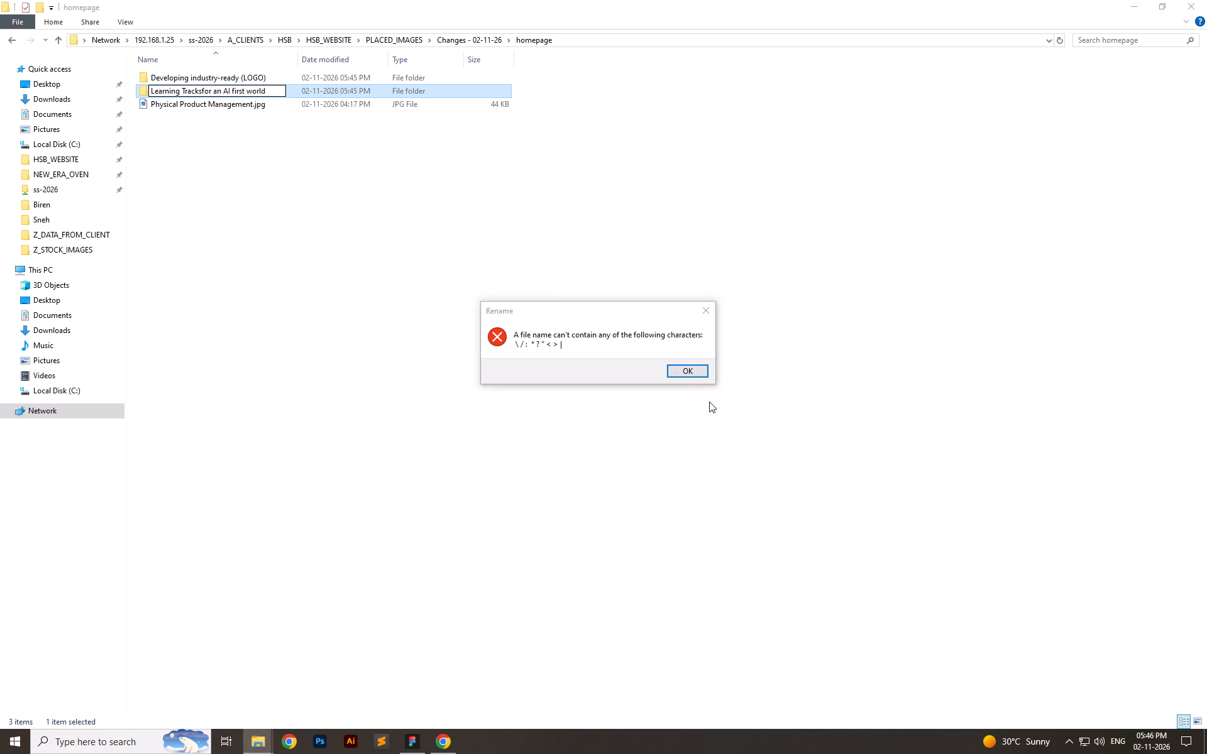
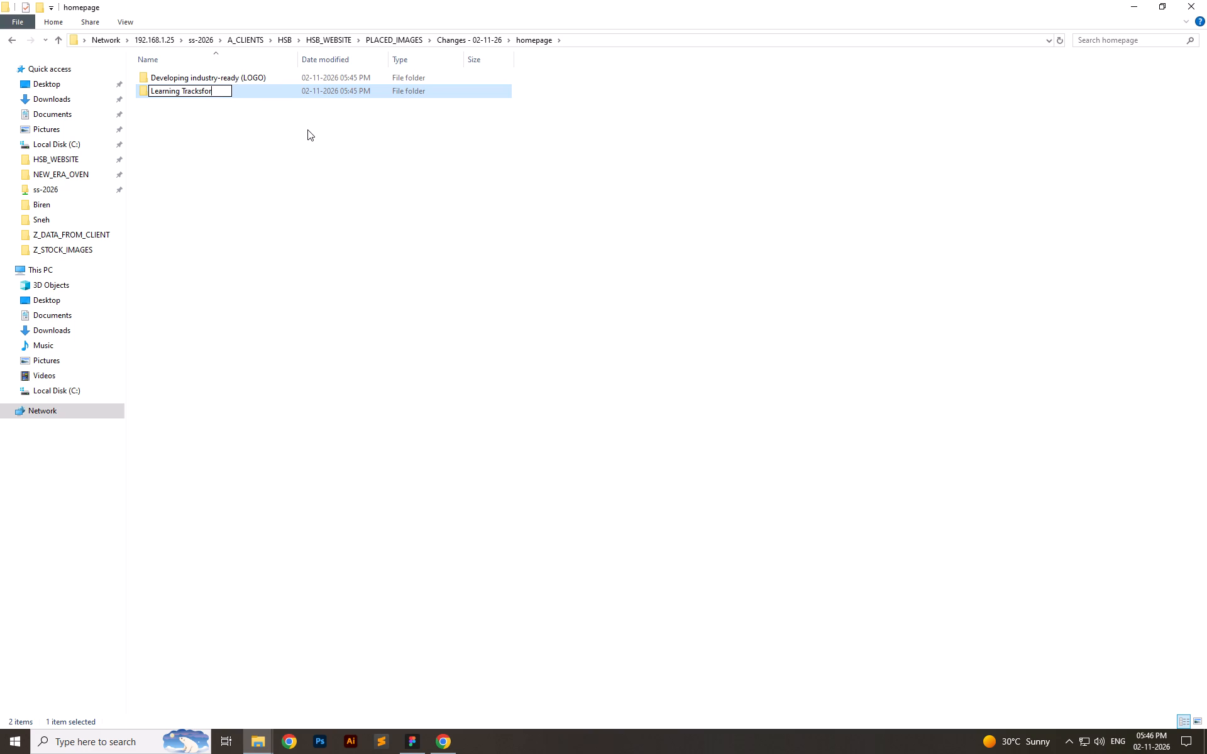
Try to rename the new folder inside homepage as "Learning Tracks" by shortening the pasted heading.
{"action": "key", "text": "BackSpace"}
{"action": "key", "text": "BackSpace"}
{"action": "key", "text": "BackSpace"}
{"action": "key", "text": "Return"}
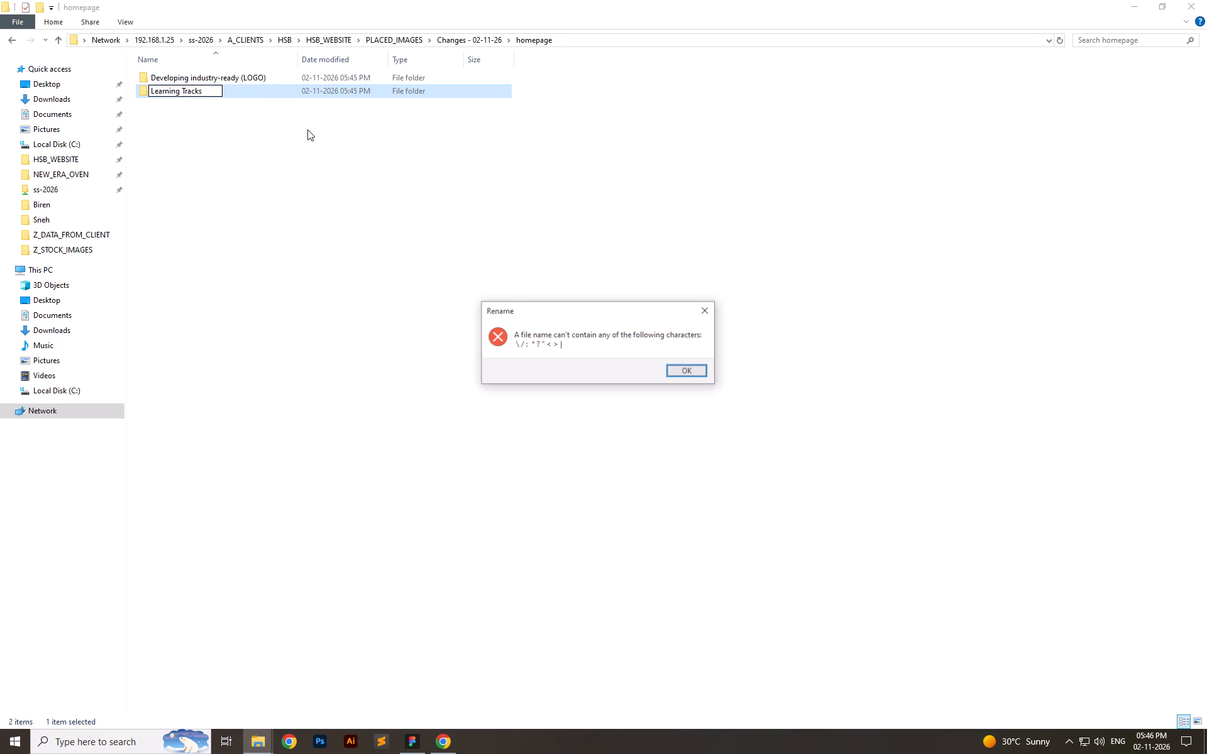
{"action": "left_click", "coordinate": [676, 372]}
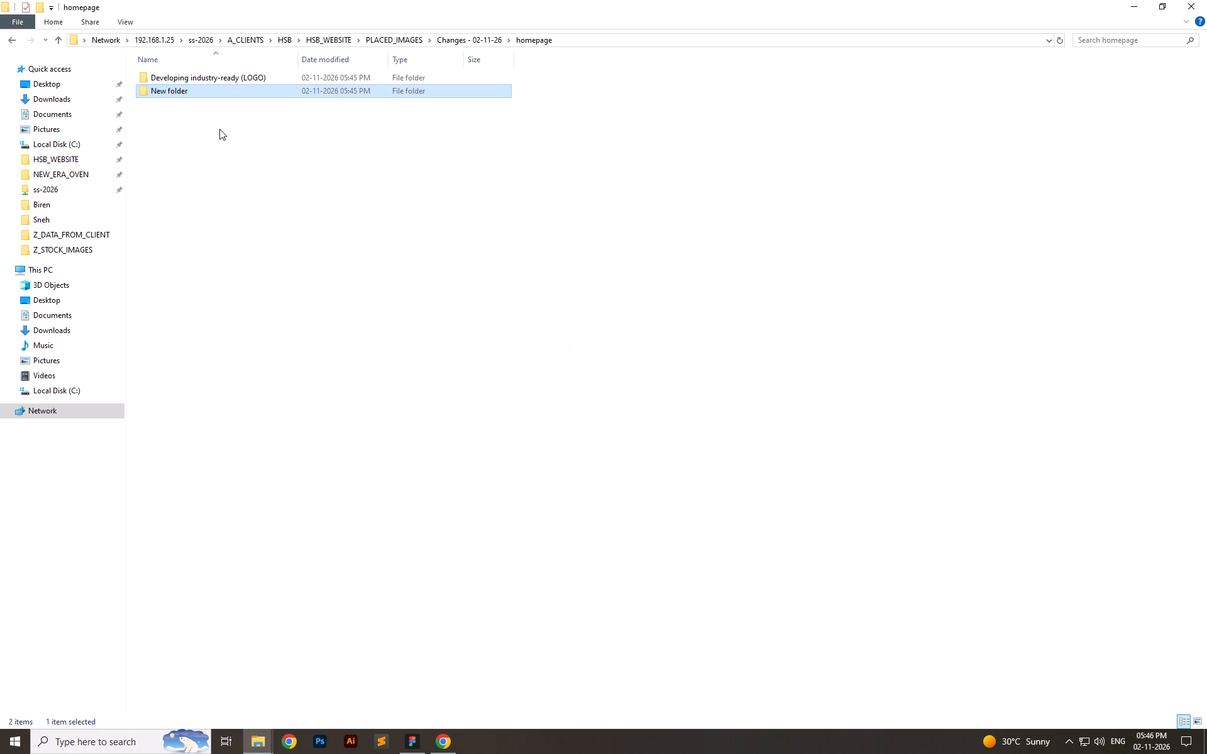
Copy the Learning Tracks heading from the Figma homepage, reduce it to "Learning Tracks" in the Windows search field, and copy the shortened text.
{"action": "left_click", "coordinate": [216, 94]}
{"action": "key", "text": "alt+Tab"}
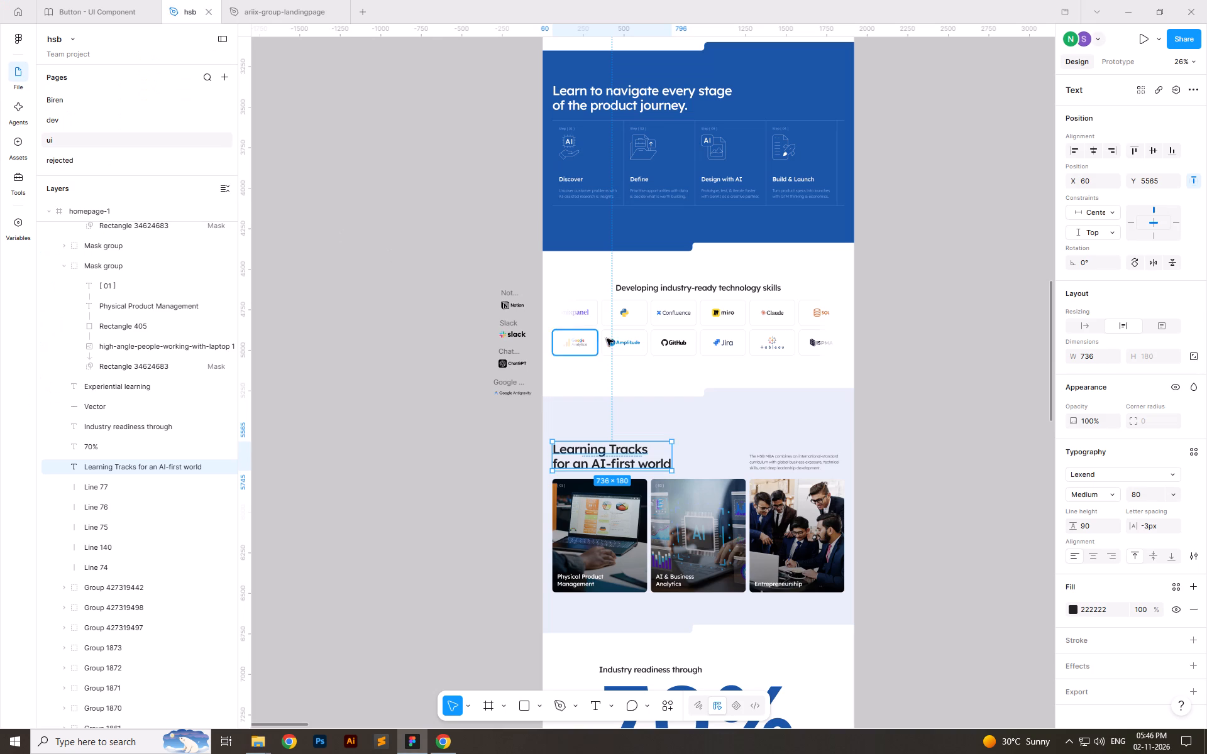
{"action": "double_click", "coordinate": [587, 473]}
{"action": "key", "text": "ctrl+c"}
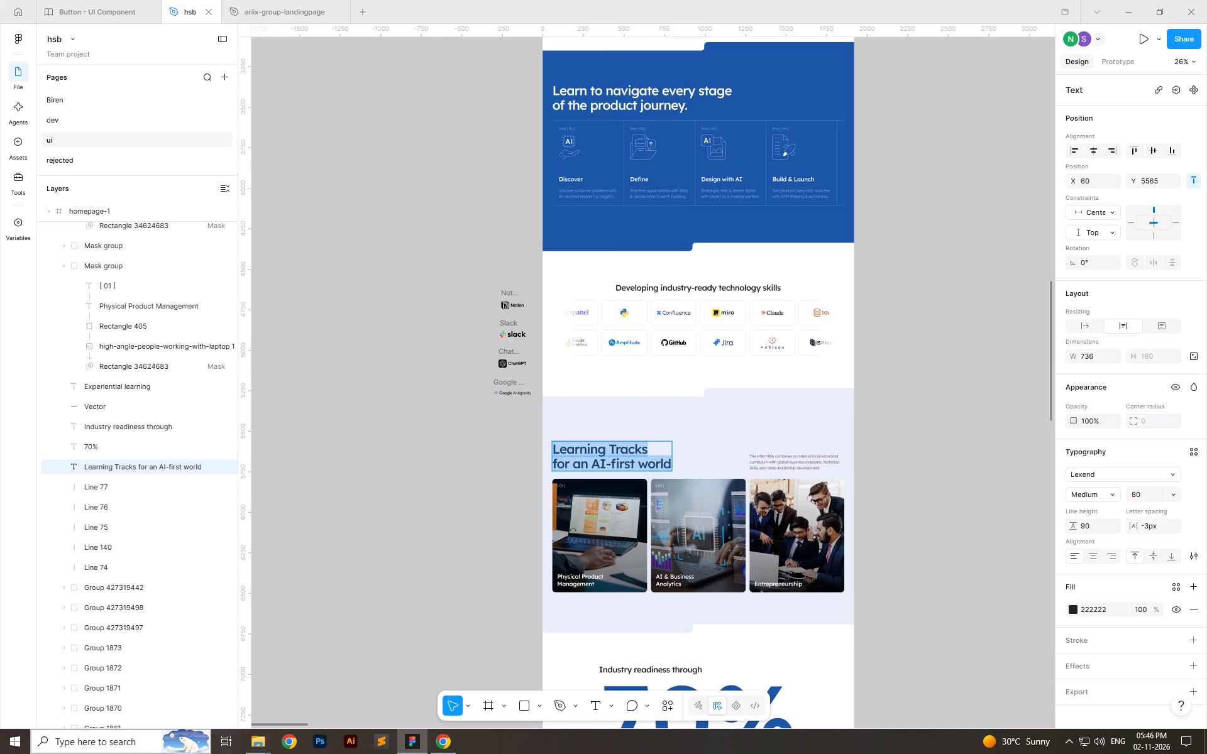
{"action": "left_click", "coordinate": [154, 747]}
{"action": "key", "text": "ctrl+v"}
{"action": "key", "text": "ctrl+a"}
{"action": "key", "text": "ctrl+c"}
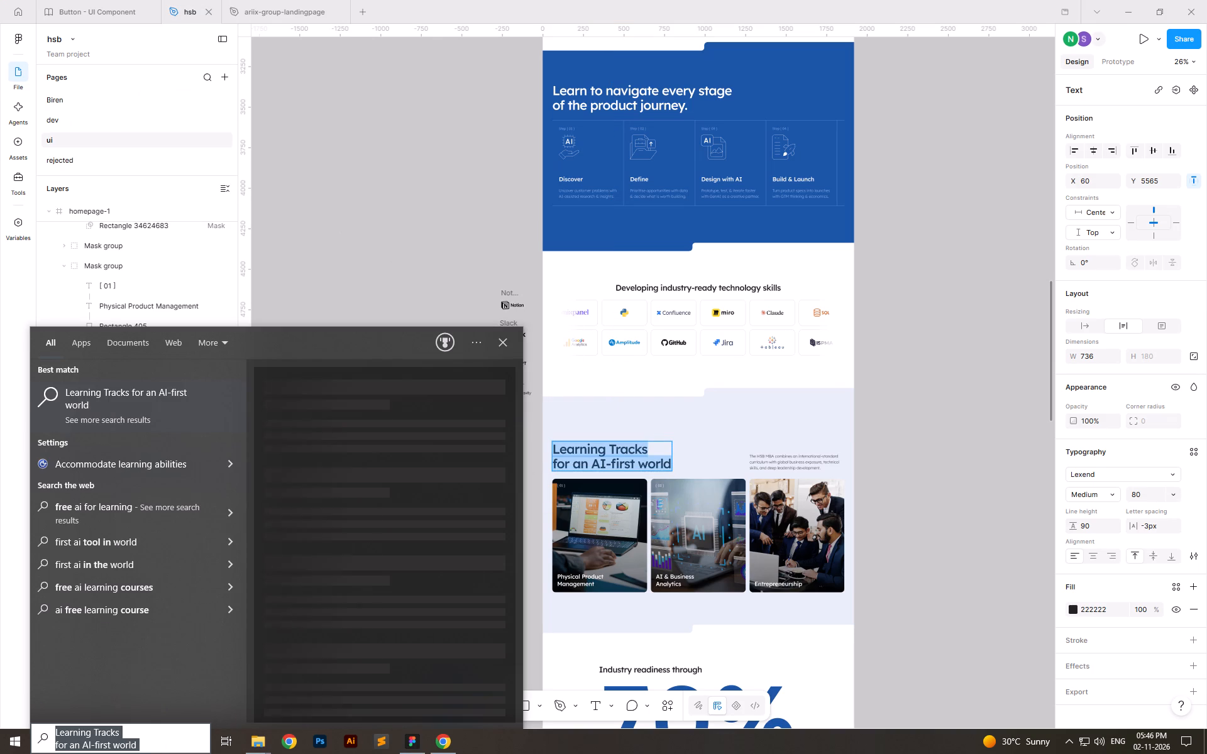
{"action": "left_click", "coordinate": [62, 746]}
{"action": "left_click_drag", "start_coordinate": [142, 746], "coordinate": [43, 748]}
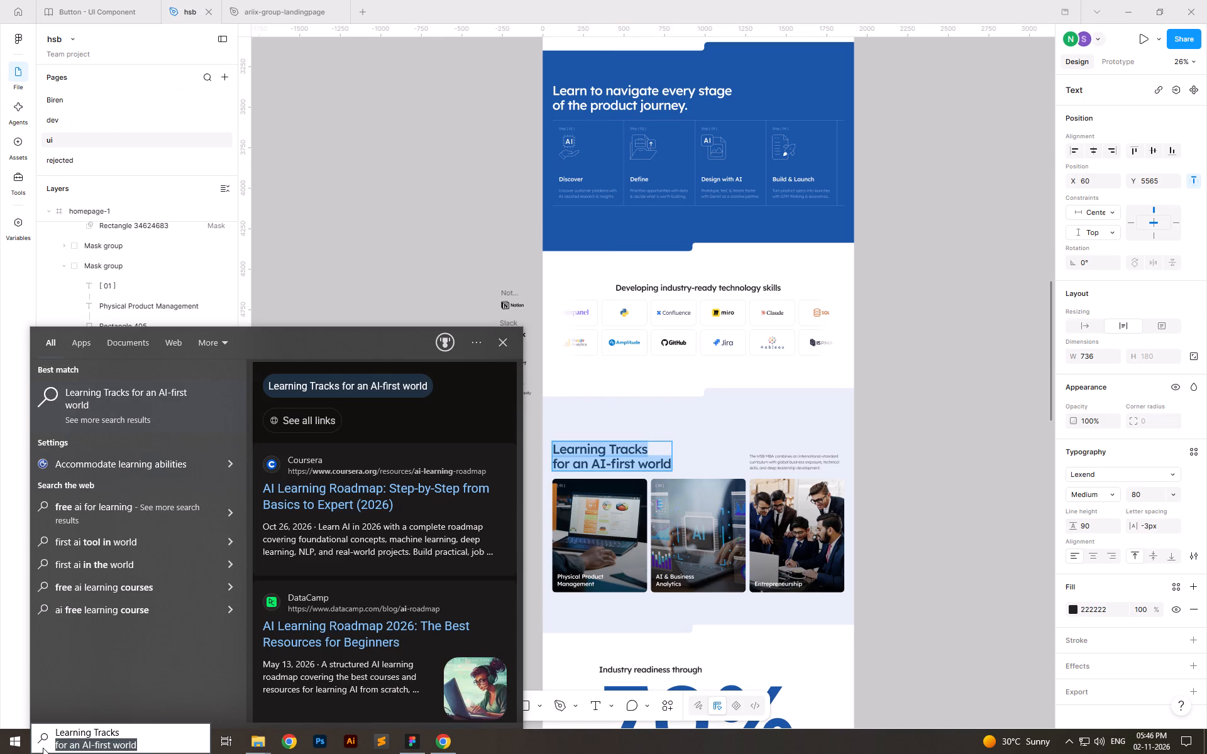
{"action": "key", "text": "BackSpace"}
{"action": "key", "text": "BackSpace"}
{"action": "key", "text": "ctrl+a"}
{"action": "key", "text": "ctrl+c"}
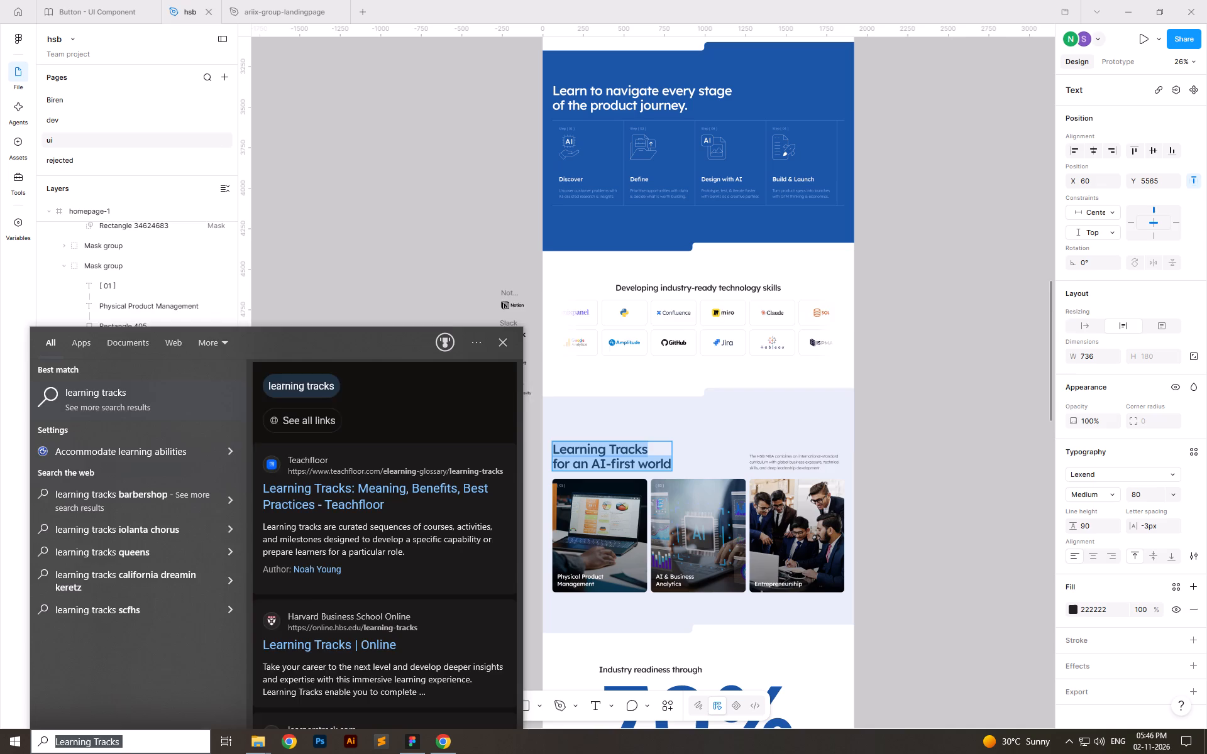
Rename the new folder inside homepage with the copied text "Learning Tracks".
{"action": "key", "text": "alt+Tab"}
{"action": "key", "text": "alt+Tab"}
{"action": "key", "text": "alt+Tab"}
{"action": "key", "text": "alt+Tab"}
{"action": "key", "text": "alt+Tab"}
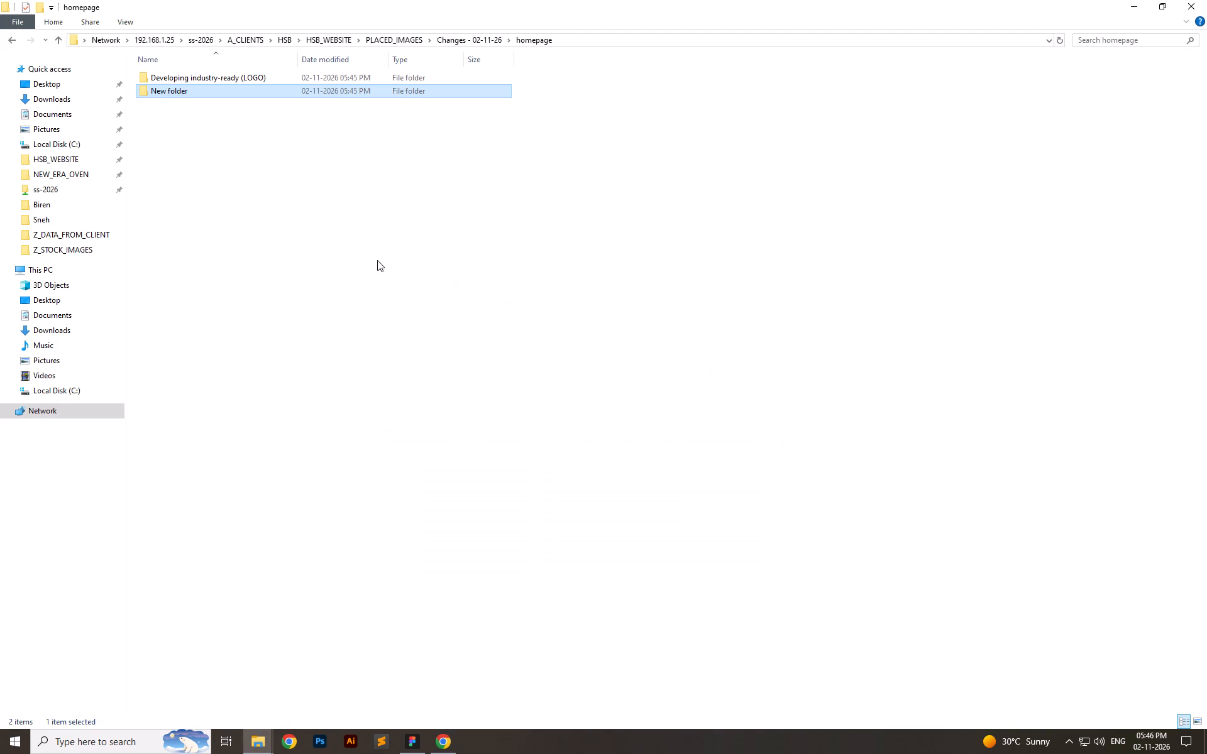
{"action": "key", "text": "F2"}
{"action": "key", "text": "ctrl+v"}
{"action": "left_click", "coordinate": [313, 226]}
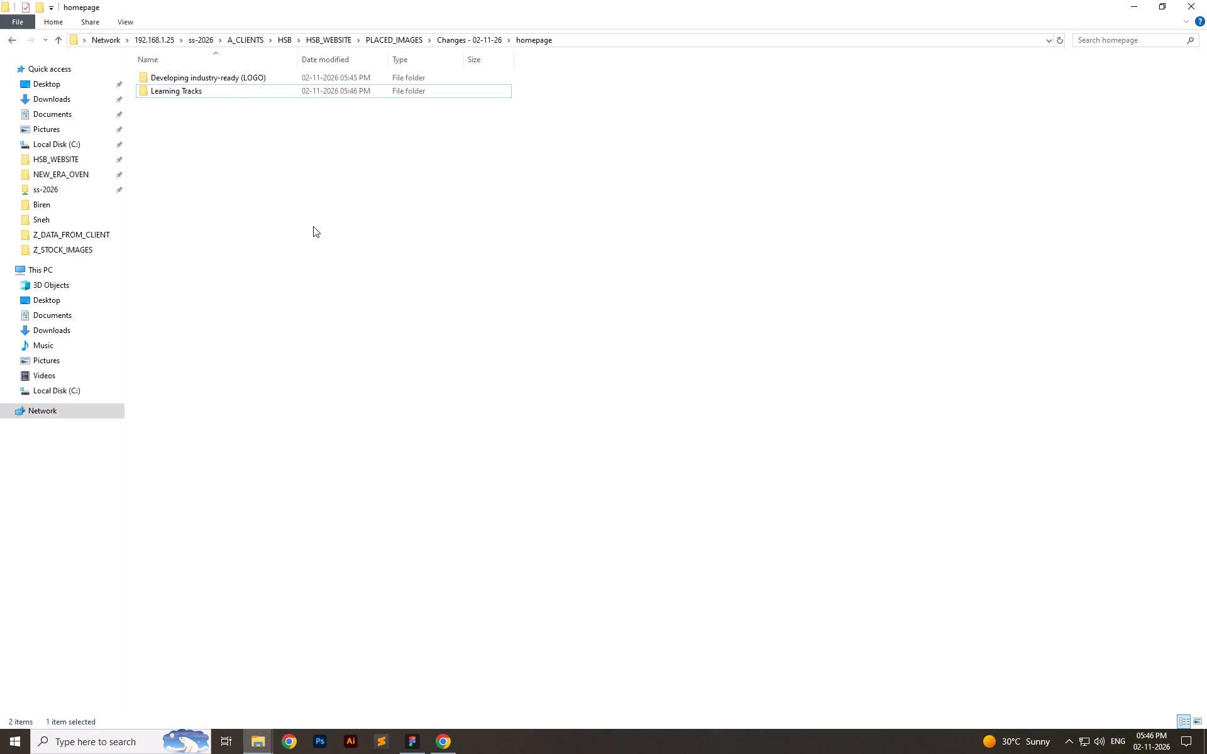
Look through the Learning Tracks and "Changes - 02-11-26" folders, and return to the Homepage Changes notes in Google Docs.
{"action": "double_click", "coordinate": [230, 95]}
{"action": "left_click", "coordinate": [575, 314]}
{"action": "left_click", "coordinate": [541, 35]}
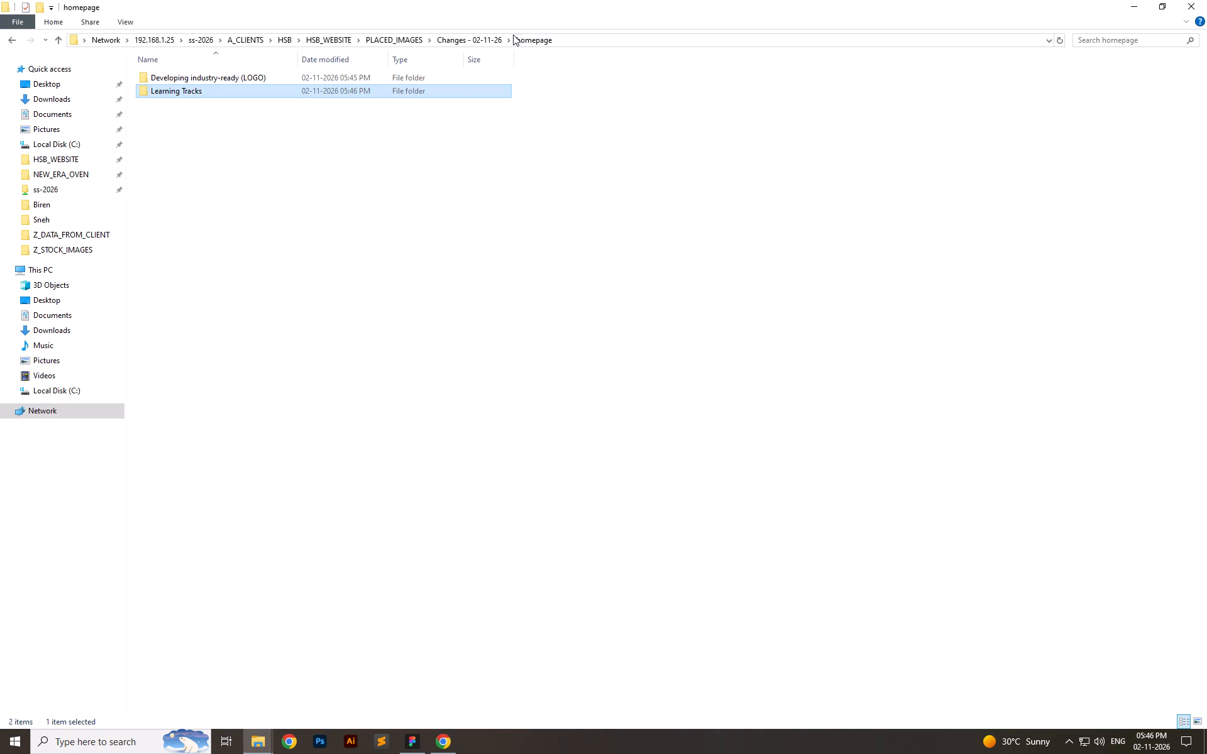
{"action": "left_click", "coordinate": [488, 38]}
{"action": "left_click", "coordinate": [554, 256]}
{"action": "scroll", "coordinate": [652, 320], "scroll_direction": "up", "scroll_amount": 11, "text": "ctrl"}
{"action": "left_click", "coordinate": [571, 378]}
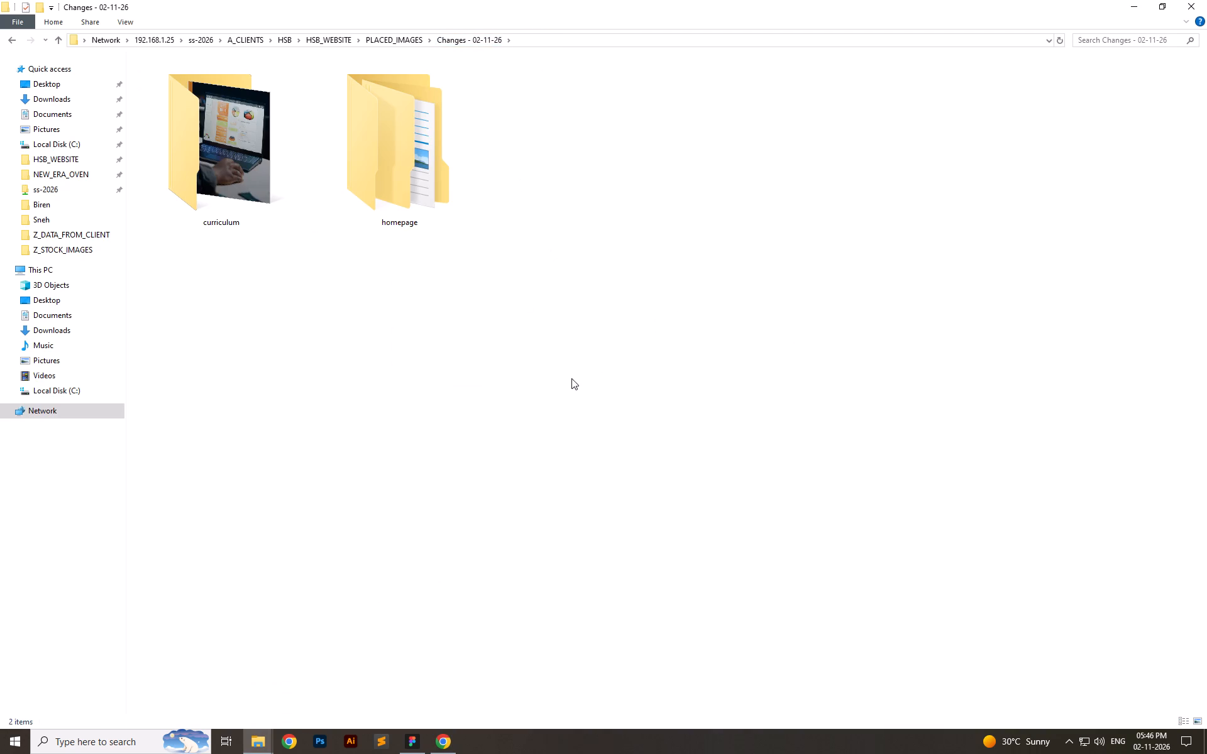
{"action": "key", "text": "alt+Tab"}
{"action": "left_click", "coordinate": [924, 369]}
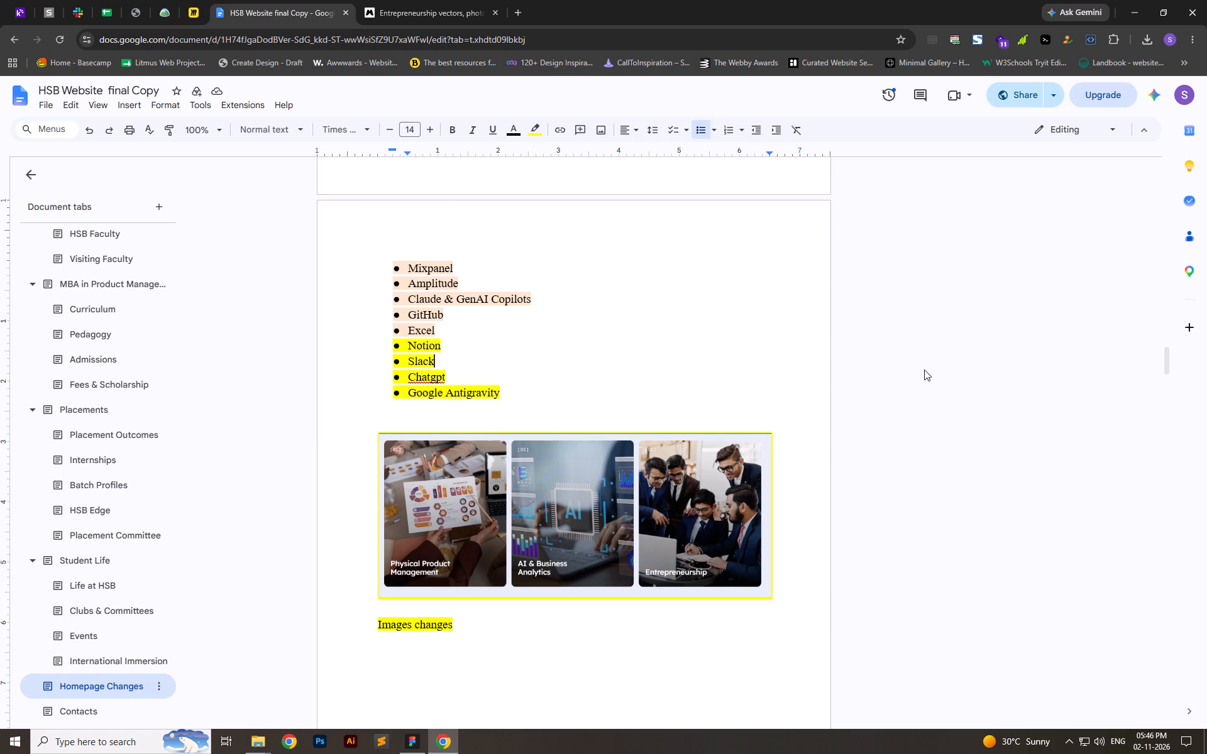
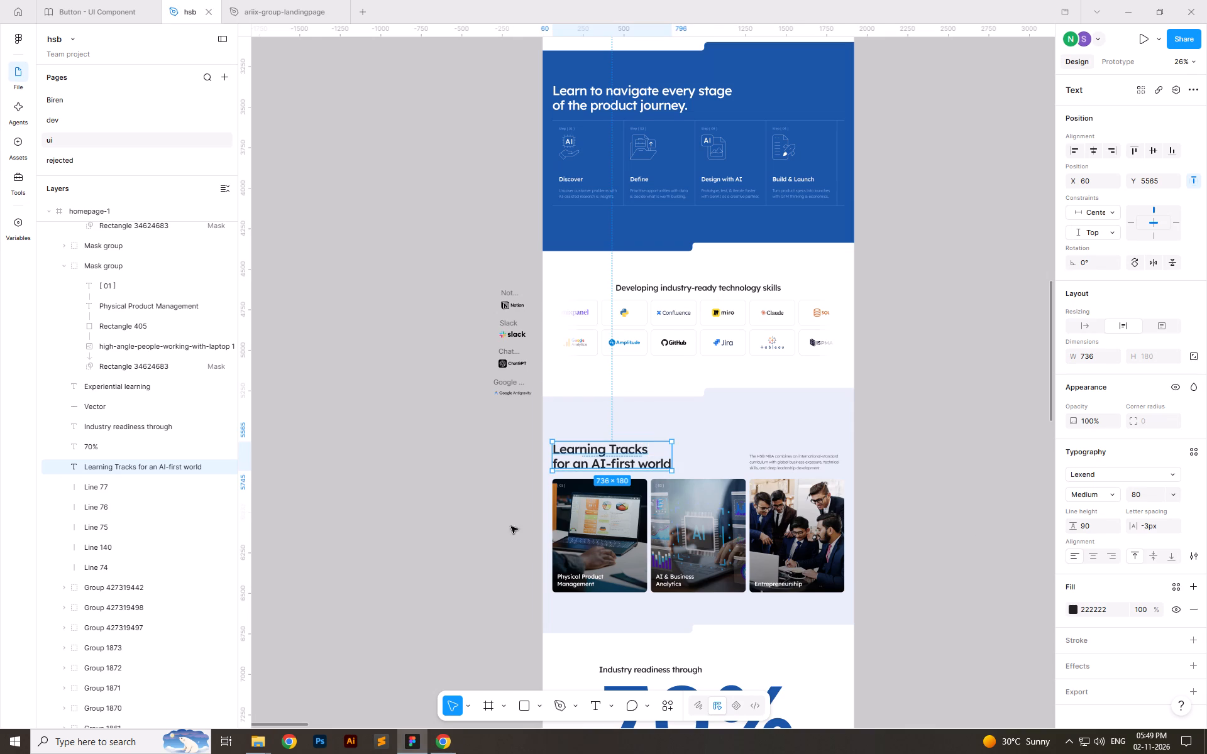
Look over the website page frames on the ui page, from the homepage across to the last frames in the row.
{"action": "left_click", "coordinate": [874, 383]}
{"action": "left_click_drag", "start_coordinate": [433, 254], "coordinate": [538, 440]}
{"action": "left_click", "coordinate": [427, 447]}
{"action": "scroll", "coordinate": [404, 432], "scroll_direction": "down", "scroll_amount": 17, "text": "ctrl"}
{"action": "scroll", "coordinate": [554, 447], "scroll_direction": "up", "scroll_amount": 8, "text": "ctrl"}
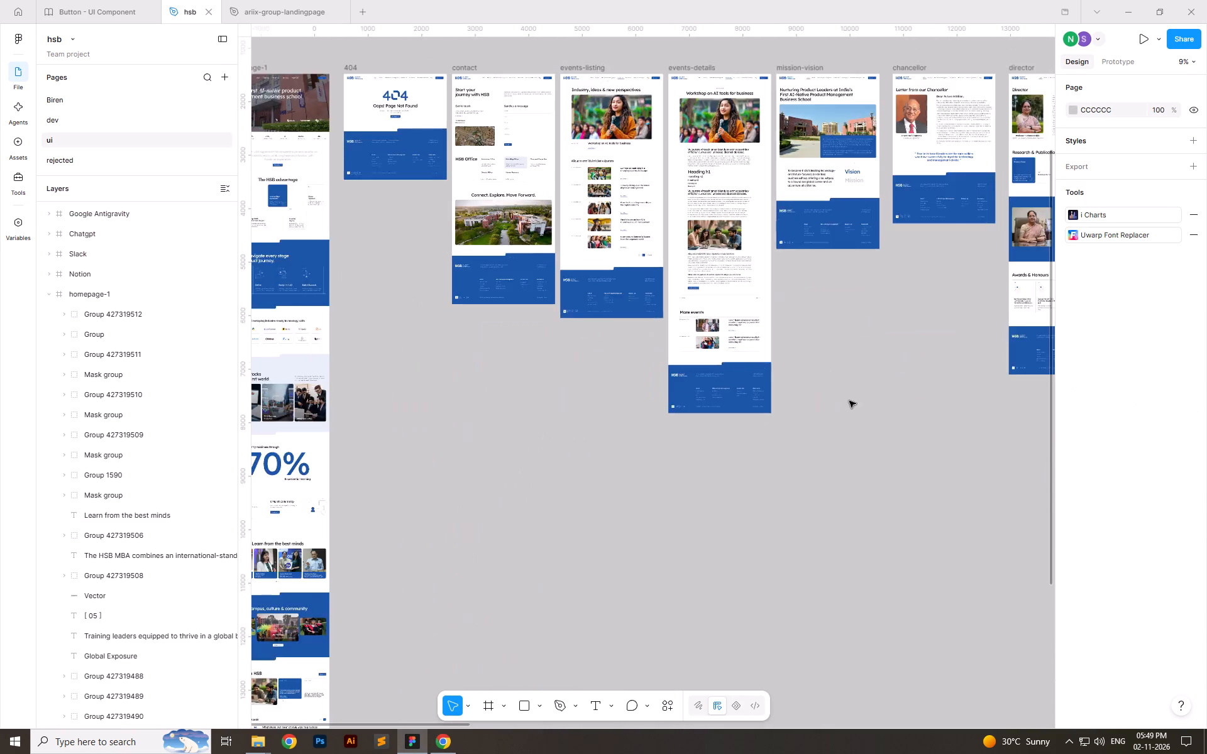
{"action": "scroll", "coordinate": [849, 401], "scroll_direction": "up", "scroll_amount": 6, "text": "ctrl"}
{"action": "scroll", "coordinate": [780, 398], "scroll_direction": "down", "scroll_amount": 8, "text": "ctrl"}
{"action": "scroll", "coordinate": [460, 386], "scroll_direction": "up", "scroll_amount": 1, "text": "ctrl"}
{"action": "scroll", "coordinate": [463, 422], "scroll_direction": "down", "scroll_amount": 6, "text": "ctrl"}
{"action": "scroll", "coordinate": [729, 428], "scroll_direction": "up", "scroll_amount": 7, "text": "ctrl"}
{"action": "scroll", "coordinate": [696, 390], "scroll_direction": "down", "scroll_amount": 6, "text": "ctrl"}
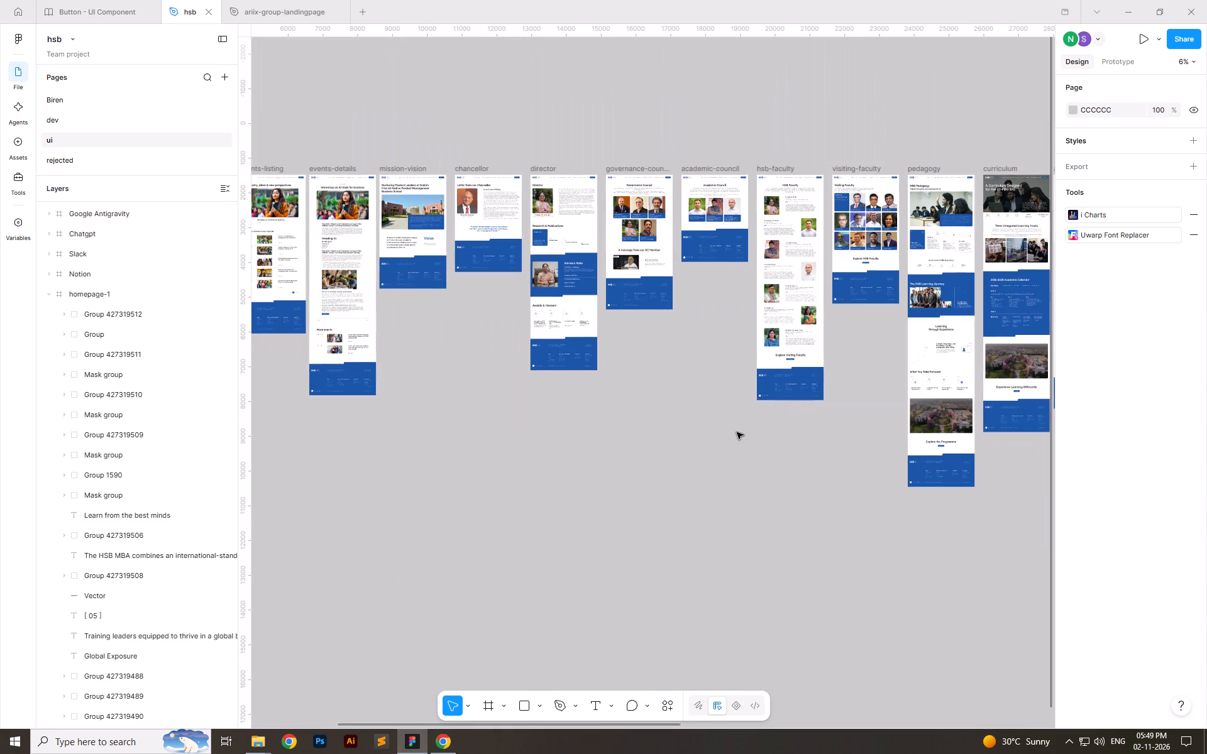
{"action": "left_click", "coordinate": [737, 432]}
{"action": "key", "text": "space"}
{"action": "key", "text": "space"}
{"action": "key", "text": "space"}
{"action": "key", "text": "space"}
{"action": "key", "text": "space"}
{"action": "key", "text": "space"}
{"action": "key", "text": "space"}
{"action": "key", "text": "space"}
{"action": "key", "text": "space"}
{"action": "key", "text": "space"}
{"action": "key", "text": "space"}
{"action": "key", "text": "space"}
{"action": "key", "text": "space"}
{"action": "key", "text": "space"}
{"action": "key", "text": "space"}
{"action": "key", "text": "space"}
{"action": "key", "text": "space"}
{"action": "key", "text": "space"}
{"action": "key", "text": "space"}
{"action": "left_click_drag", "start_coordinate": [818, 492], "coordinate": [600, 472]}
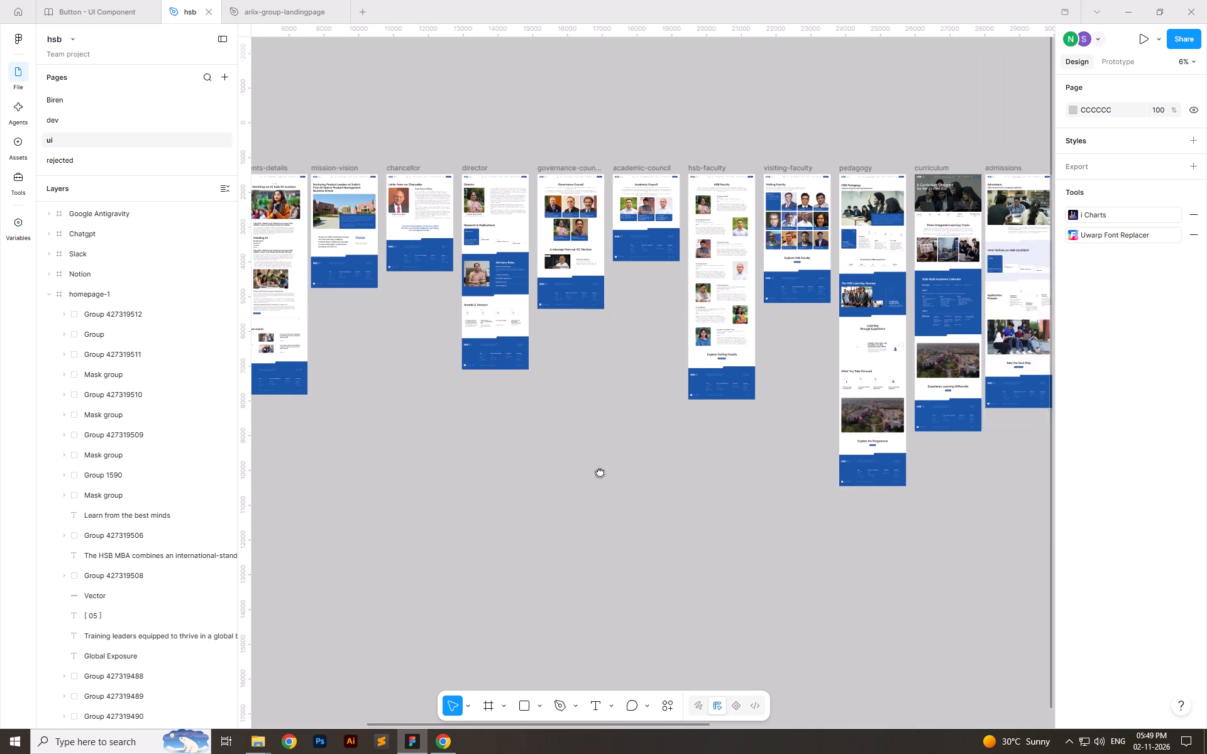
{"action": "left_click_drag", "start_coordinate": [600, 472], "coordinate": [338, 513]}
{"action": "scroll", "coordinate": [622, 476], "scroll_direction": "down", "scroll_amount": 16, "text": "ctrl"}
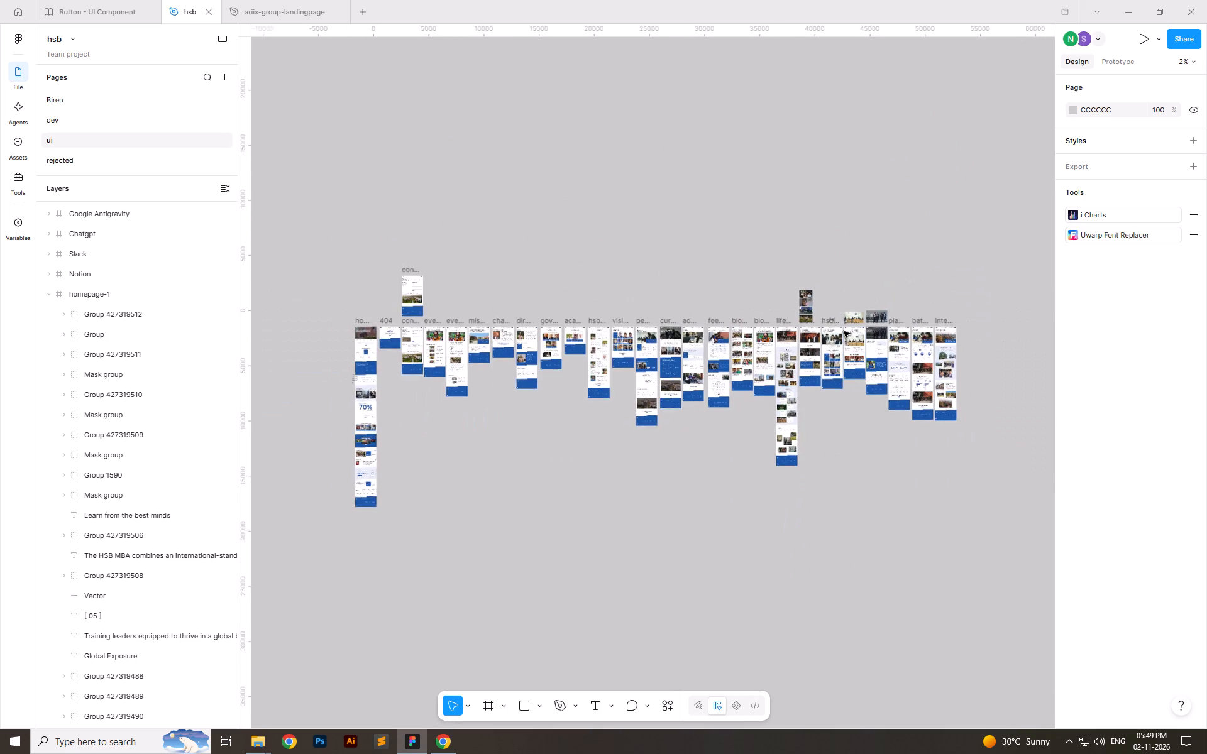
{"action": "scroll", "coordinate": [844, 331], "scroll_direction": "down", "scroll_amount": 1, "text": "ctrl"}
{"action": "left_click", "coordinate": [758, 242]}
{"action": "scroll", "coordinate": [466, 316], "scroll_direction": "up", "scroll_amount": 6, "text": "ctrl"}
{"action": "scroll", "coordinate": [435, 489], "scroll_direction": "up", "scroll_amount": 7, "text": "ctrl"}
{"action": "scroll", "coordinate": [565, 490], "scroll_direction": "down", "scroll_amount": 7, "text": "ctrl"}
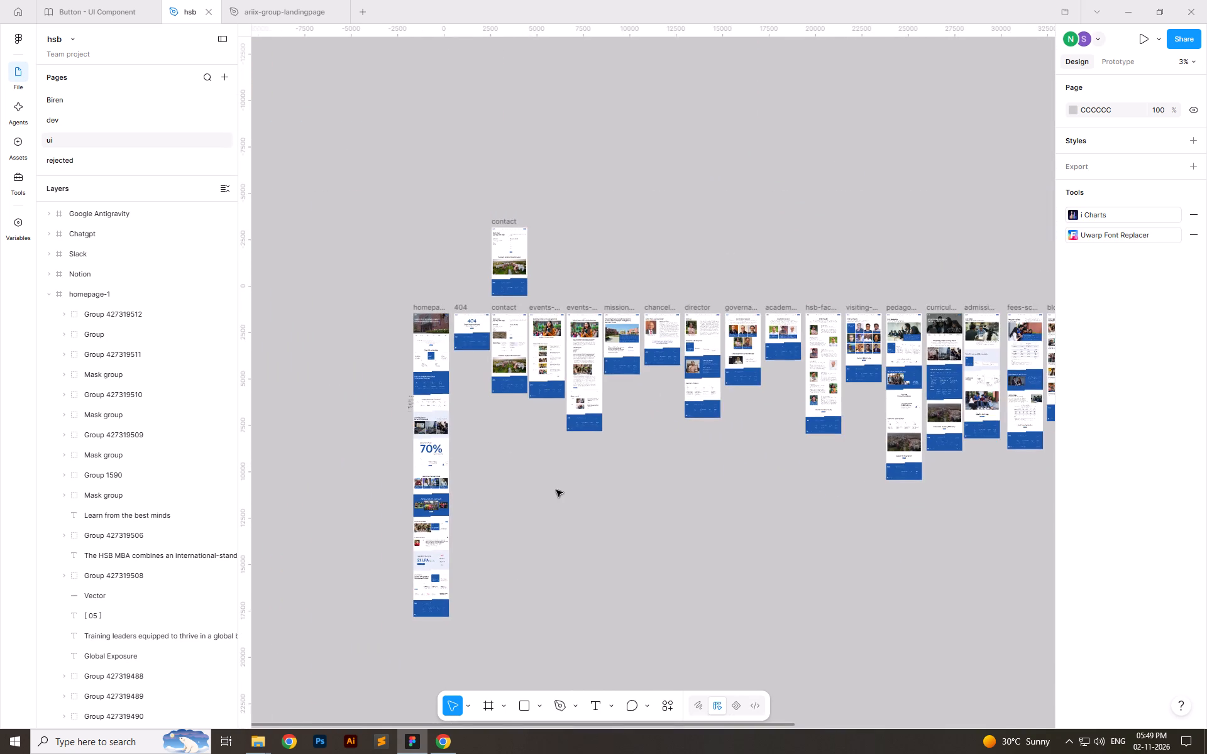
{"action": "scroll", "coordinate": [557, 486], "scroll_direction": "up", "scroll_amount": 2, "text": "ctrl"}
{"action": "scroll", "coordinate": [764, 490], "scroll_direction": "up", "scroll_amount": 1, "text": "ctrl"}
{"action": "left_click", "coordinate": [783, 507]}
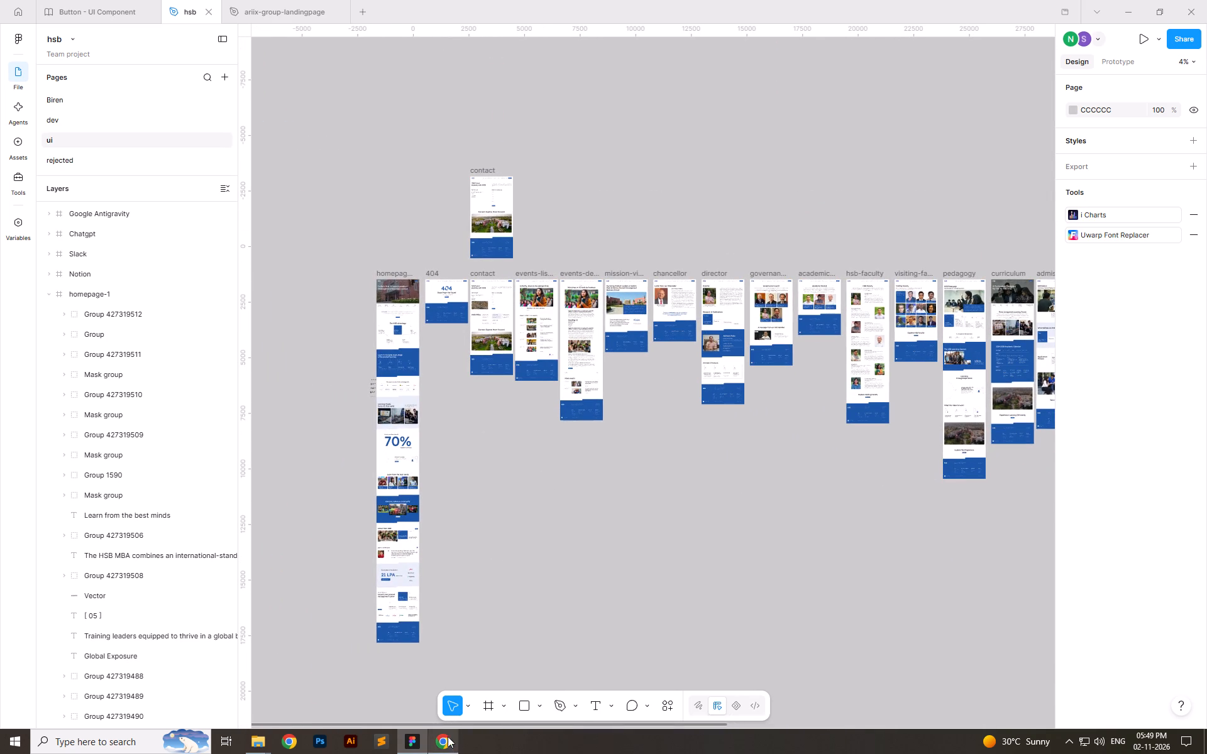
Switch to the Homepage Changes notes in Google Docs and read through the change requests following the Learning Tracks images.
{"action": "left_click", "coordinate": [446, 745]}
{"action": "left_click", "coordinate": [304, 0]}
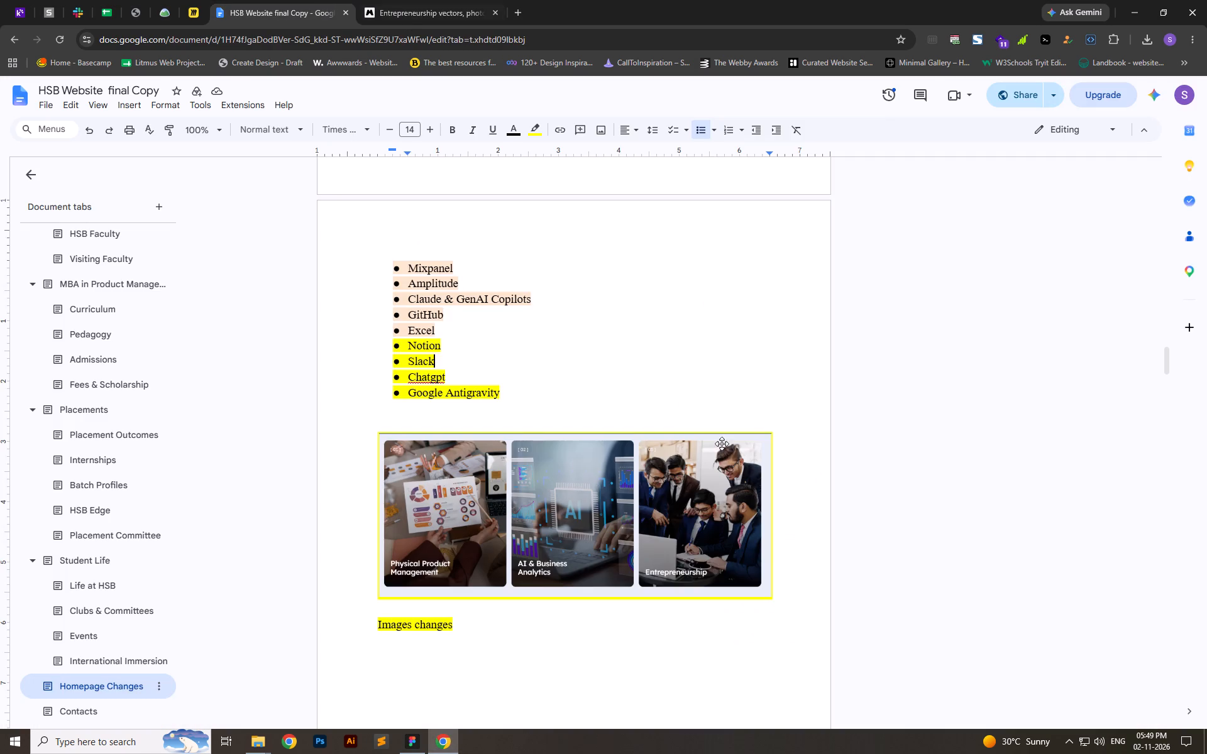
{"action": "left_click", "coordinate": [889, 410]}
{"action": "scroll", "coordinate": [879, 431], "scroll_direction": "down", "scroll_amount": 19}
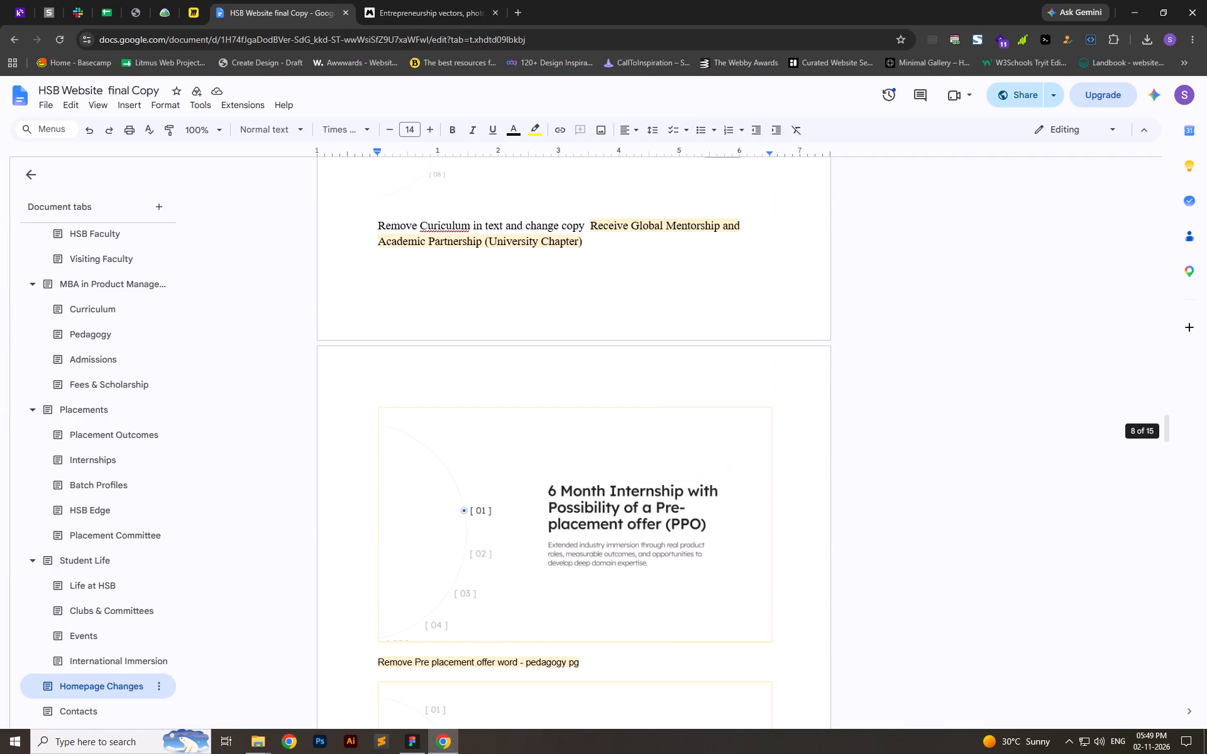
{"action": "scroll", "coordinate": [819, 476], "scroll_direction": "down", "scroll_amount": 5}
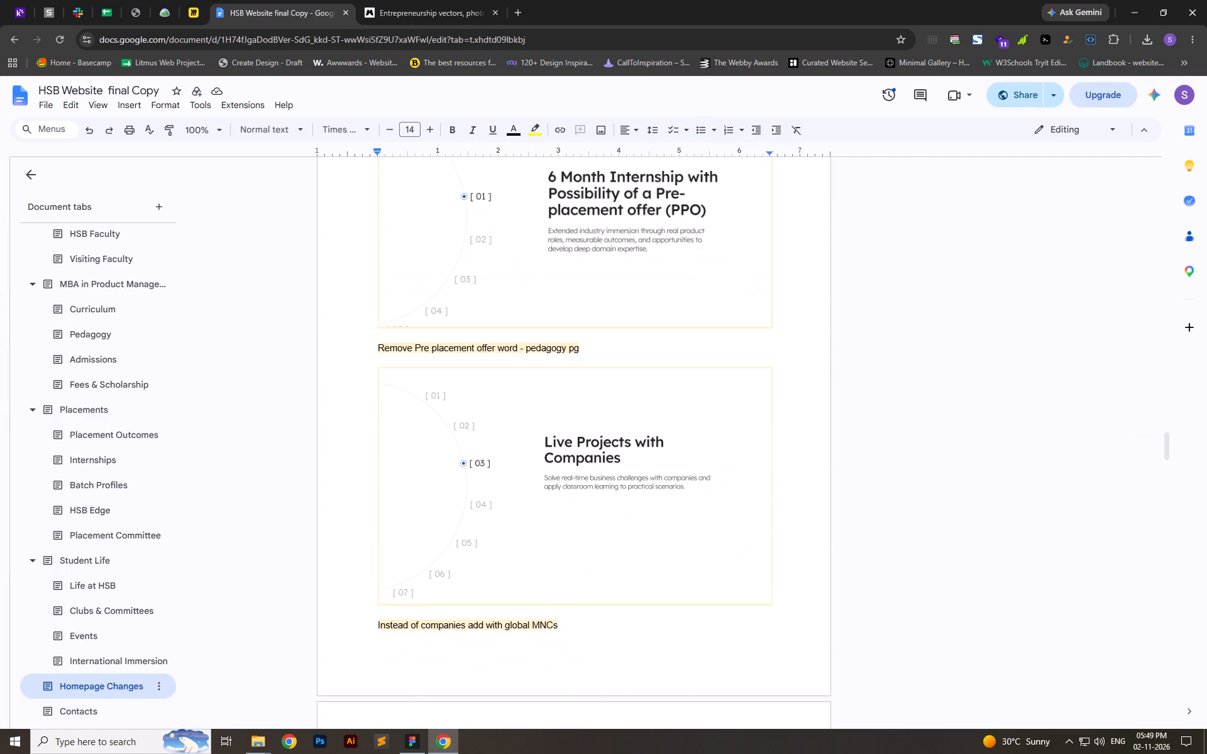